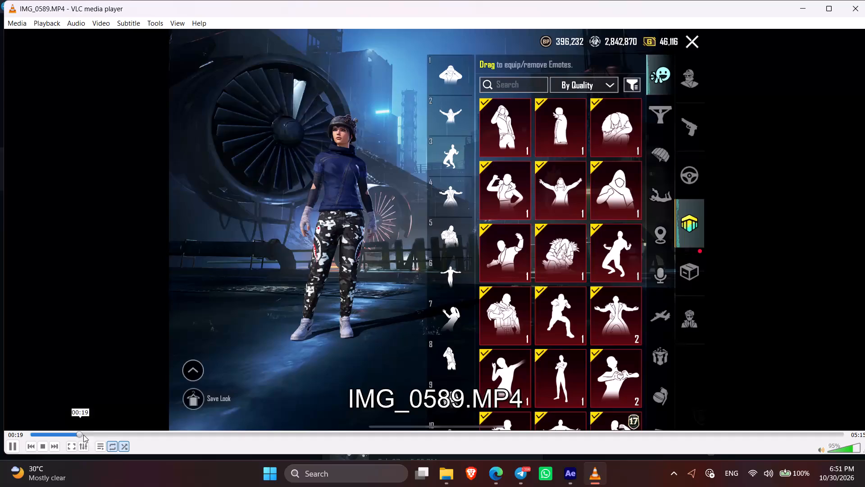
Skim forward through the IMG_0589.MP4 gameplay recording to about 01:01 to review the emote inventory footage.
click(110, 436)
click(142, 432)
click(188, 435)
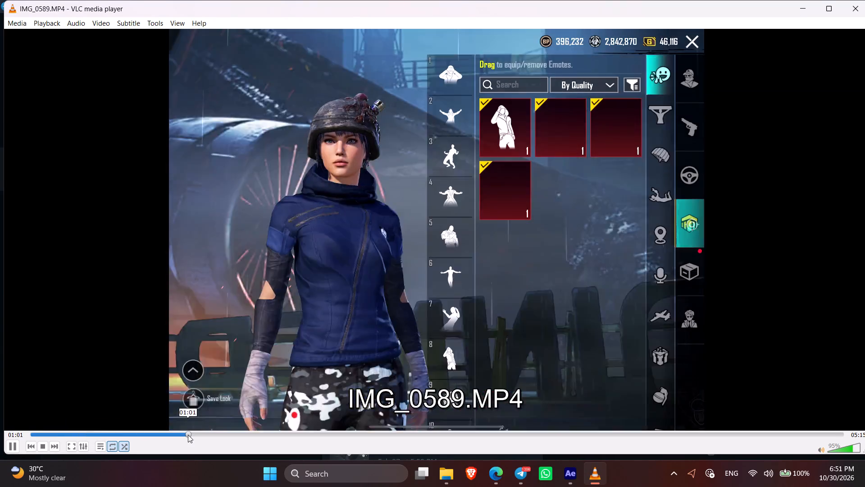
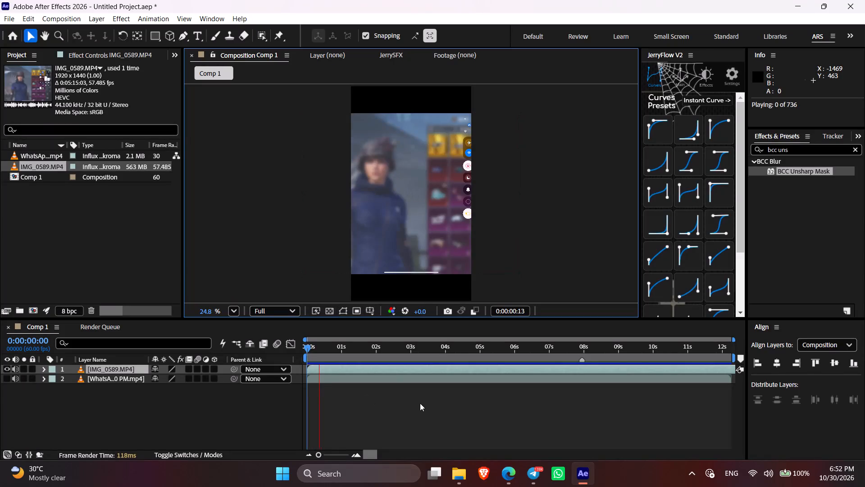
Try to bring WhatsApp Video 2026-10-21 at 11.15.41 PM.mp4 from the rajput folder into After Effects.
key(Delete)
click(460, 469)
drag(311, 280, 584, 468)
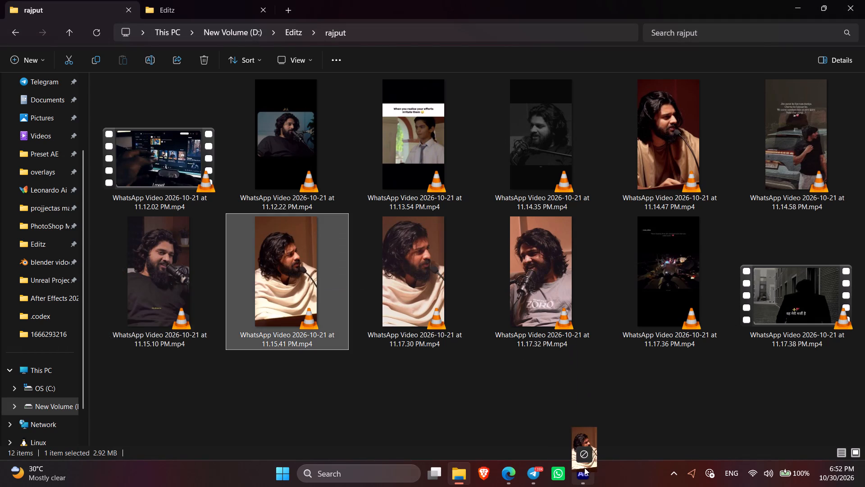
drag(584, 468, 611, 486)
Deselect the layers and preview Comp 1 from its start.
click(458, 396)
key(Delete)
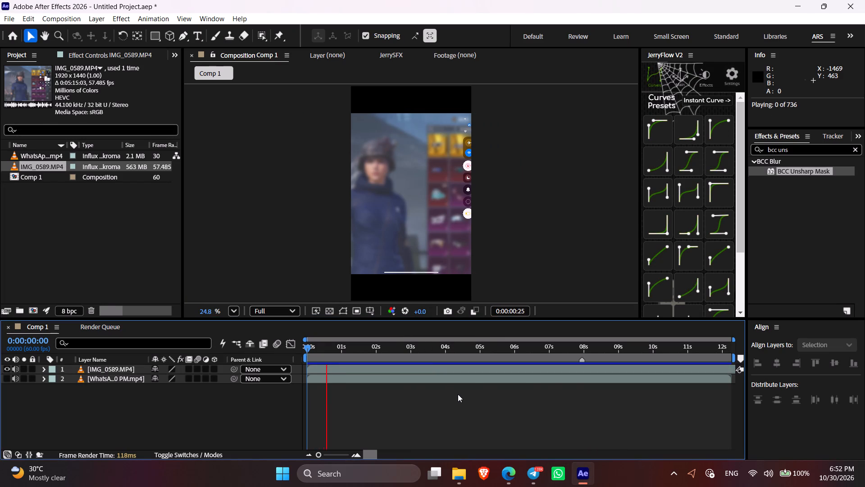
key(Delete)
Fit the IMG_0589.MP4 layer to the height of Comp 1.
click(132, 361)
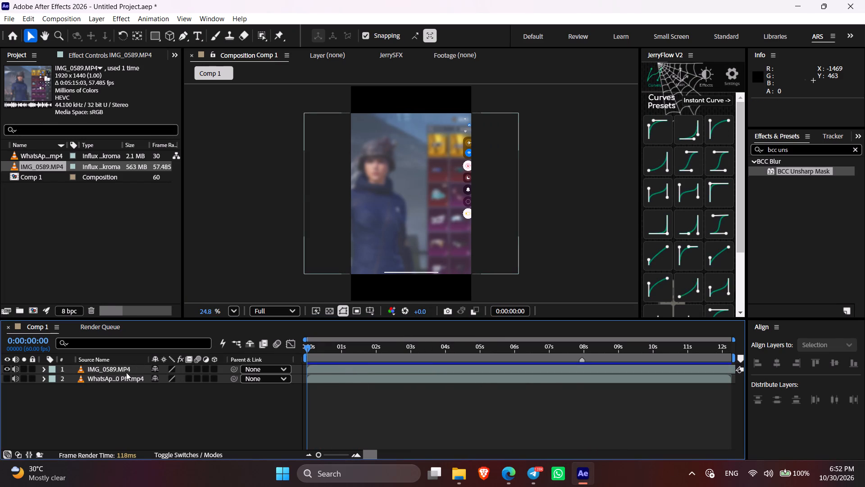
click(126, 372)
key(ctrl+alt+shift+g)
Preview Comp 1 from the start to about 8 seconds to check the height-fitted IMG_0589.MP4 footage.
key(Delete)
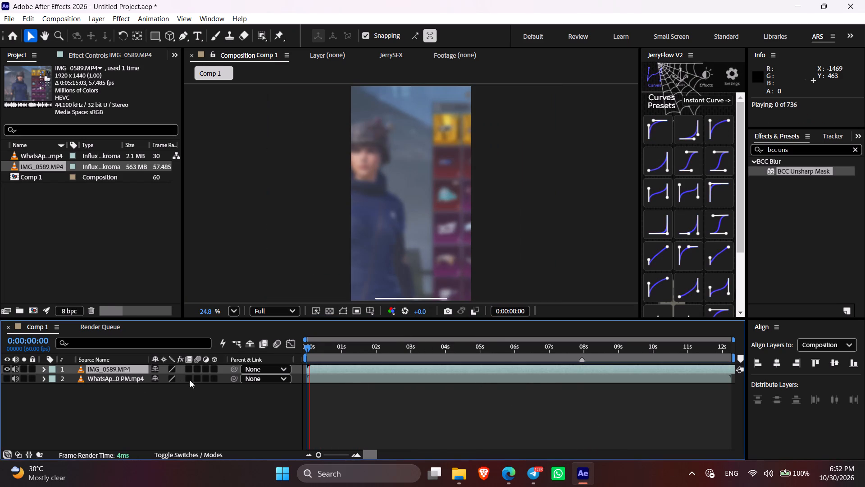
key(Delete)
click(126, 358)
click(126, 358)
key(Delete)
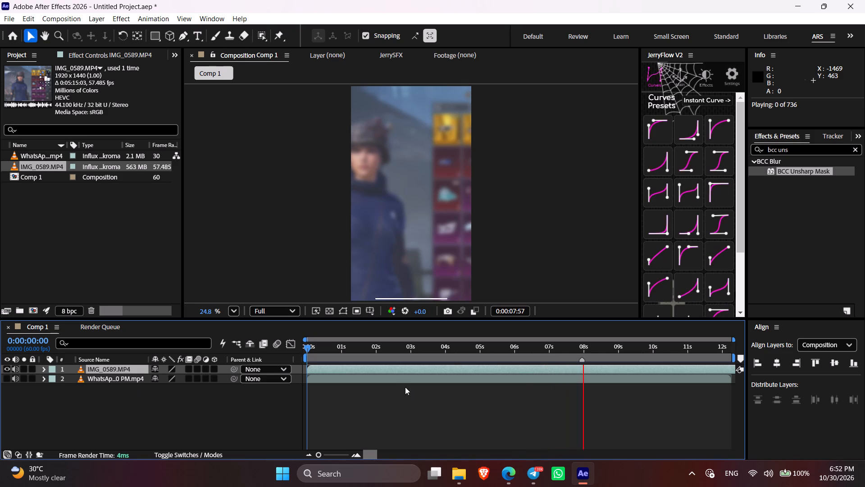
key(Delete)
Open the IMG_0589.MP4 layer in its own viewer and move to about 0:00:04:47 in the footage.
double_click(377, 370)
click(196, 284)
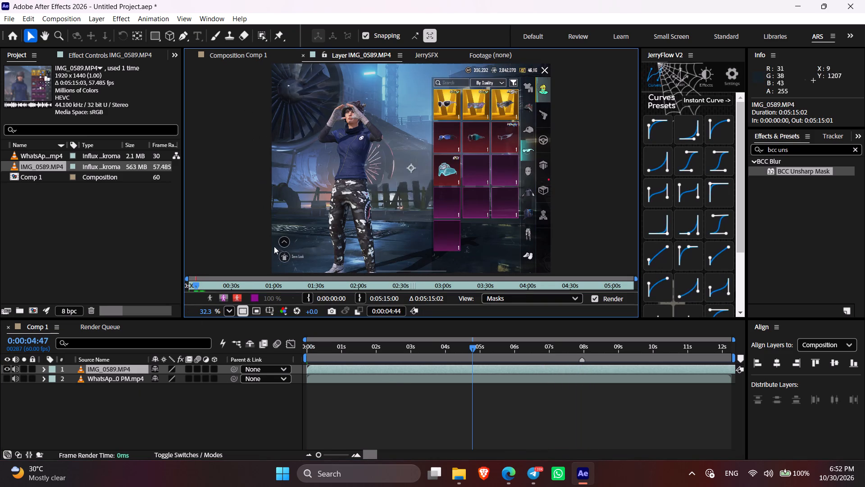
In Comp 1, split the IMG_0589.MP4 layer at the 0:00:07:56 marker and delete the part after it.
click(307, 301)
click(227, 58)
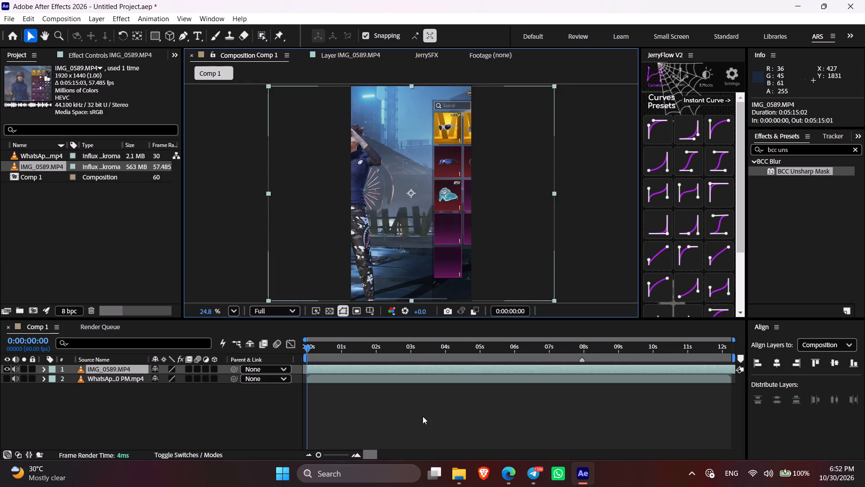
click(423, 416)
shift+click(587, 352)
click(592, 366)
key(ctrl+shift+d)
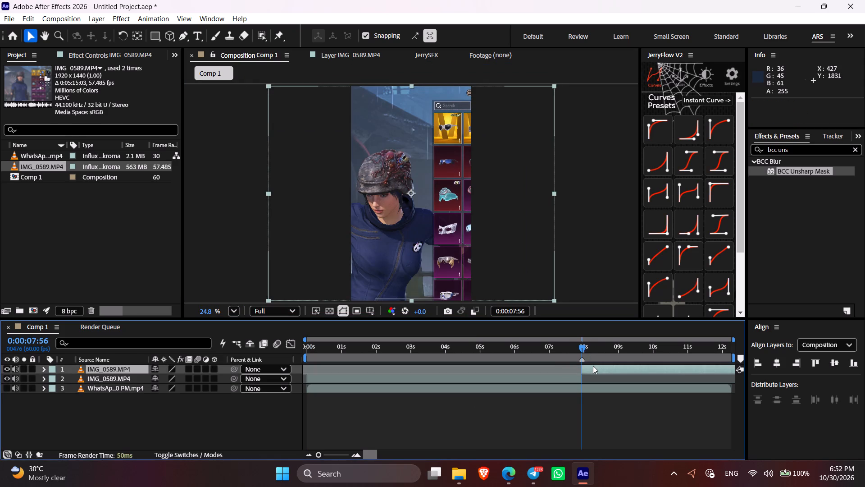
key(BackSpace)
Slip the footage inside the trimmed IMG_0589.MP4 layer so its source In point is about 0:00:05:06.
click(551, 367)
key(i)
drag(605, 368, 603, 368)
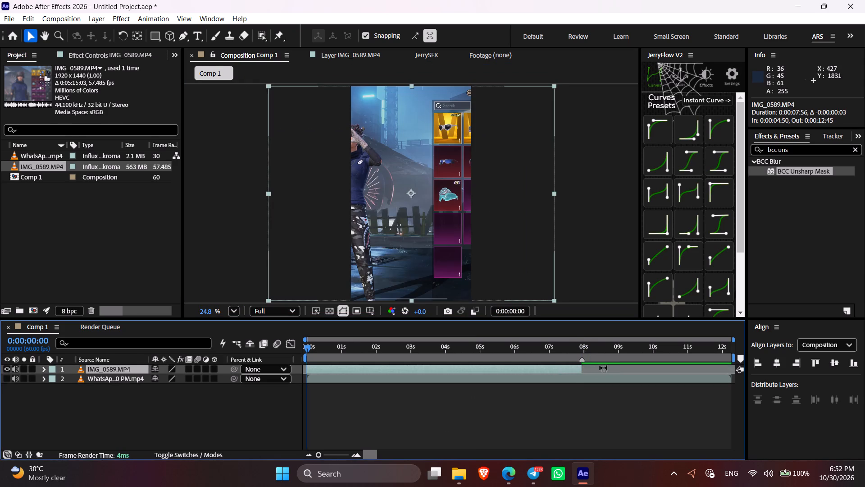
drag(603, 368, 595, 367)
Increase the IMG_0589.MP4 layer's X position until its centre sits near the composition's right edge, framing the character.
key(p)
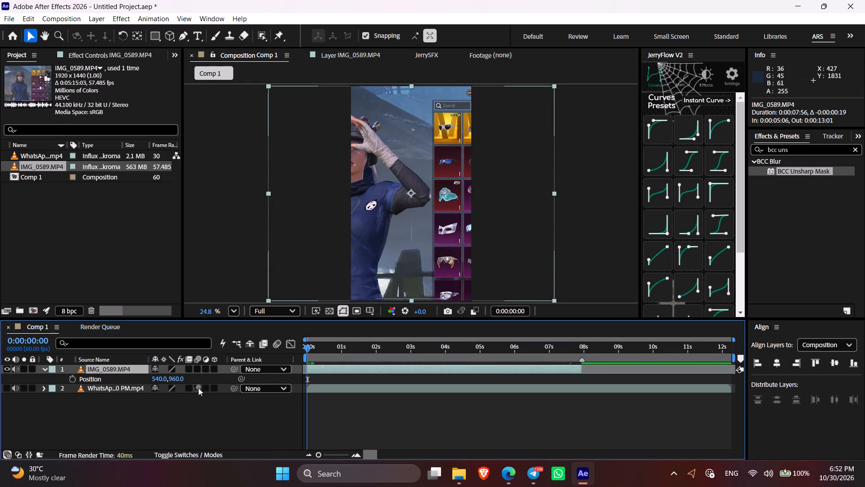
drag(158, 378, 454, 381)
key(p)
Preview the opening seconds and slip the IMG_0589.MP4 footage to a source In point of about 0:00:37:04.
drag(322, 349, 410, 375)
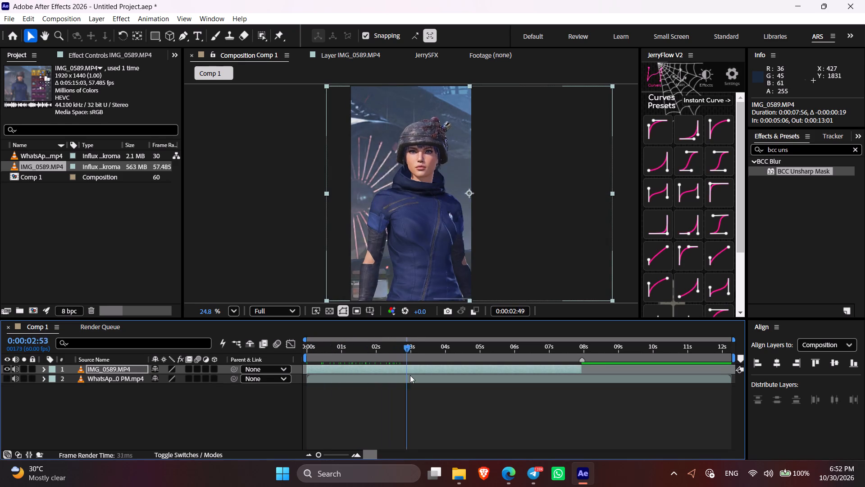
drag(410, 375, 409, 383)
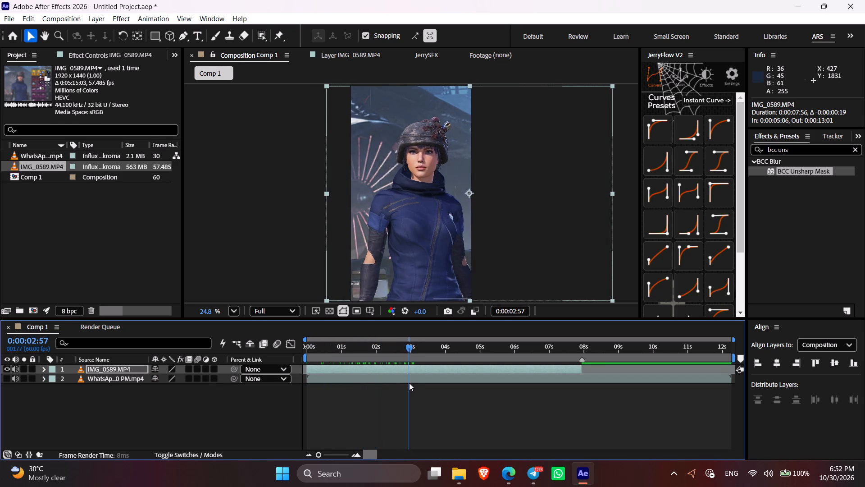
drag(409, 383, 295, 367)
drag(701, 371, 360, 355)
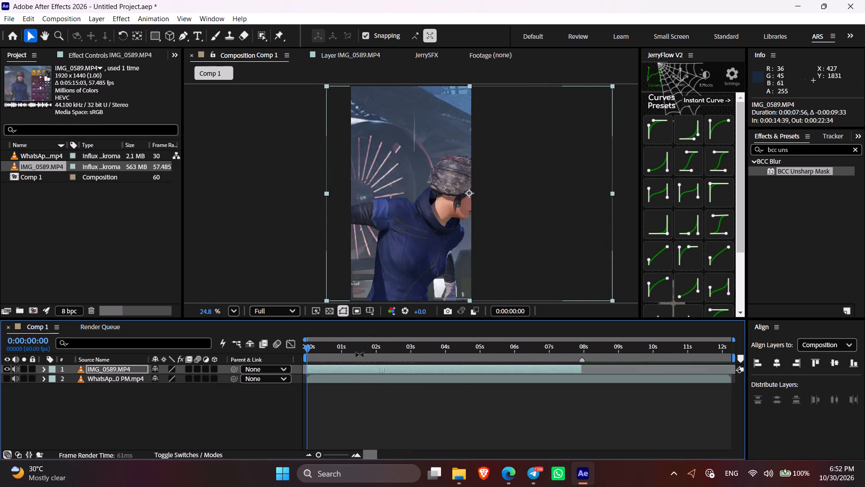
drag(360, 355, 78, 343)
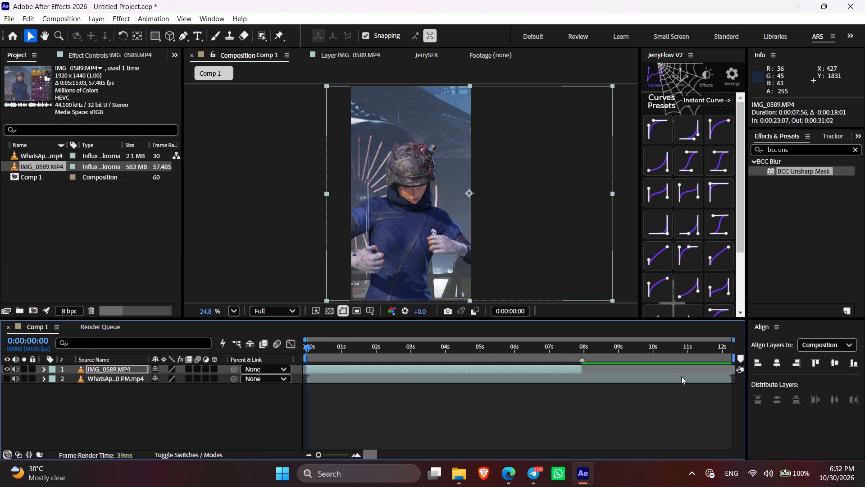
drag(669, 368, 537, 368)
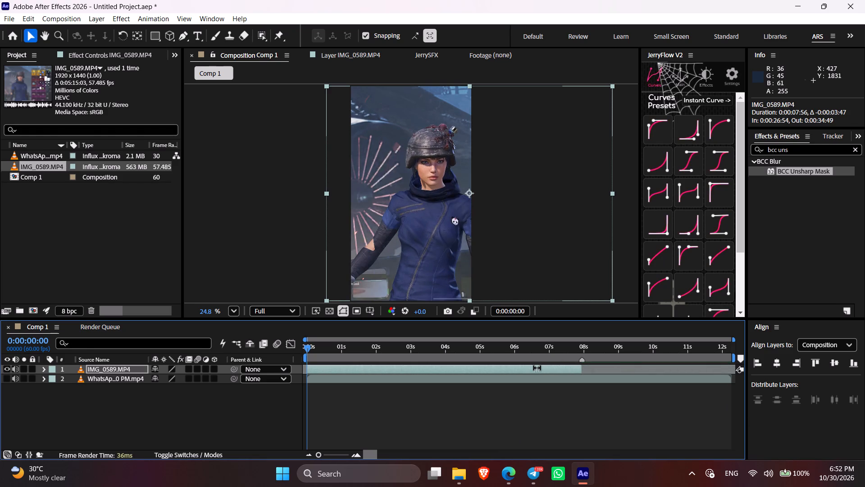
drag(537, 368, 324, 351)
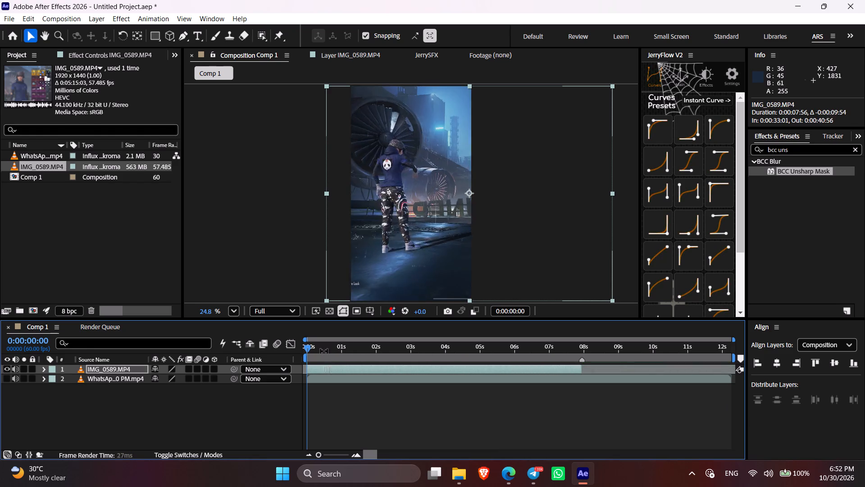
drag(324, 351, 186, 336)
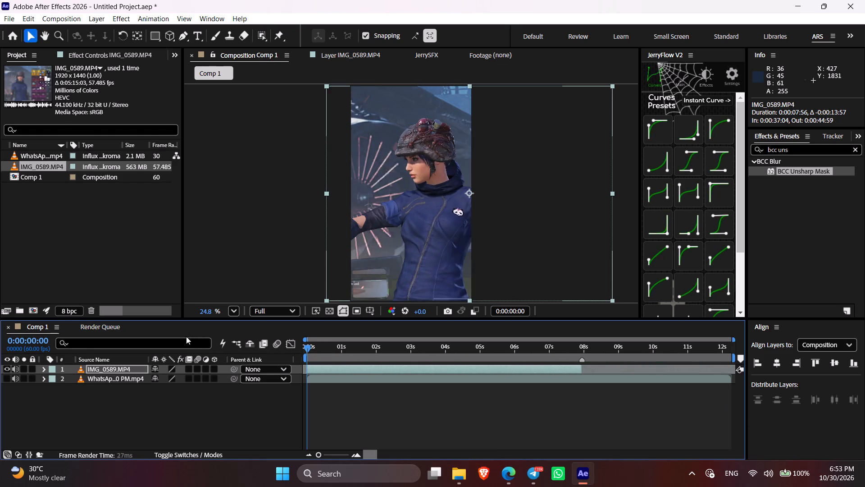
drag(186, 336, 186, 337)
Slip the IMG_0589.MP4 footage further to a source In point of about 0:00:52:50, keeping the layer in place.
drag(656, 370, 603, 365)
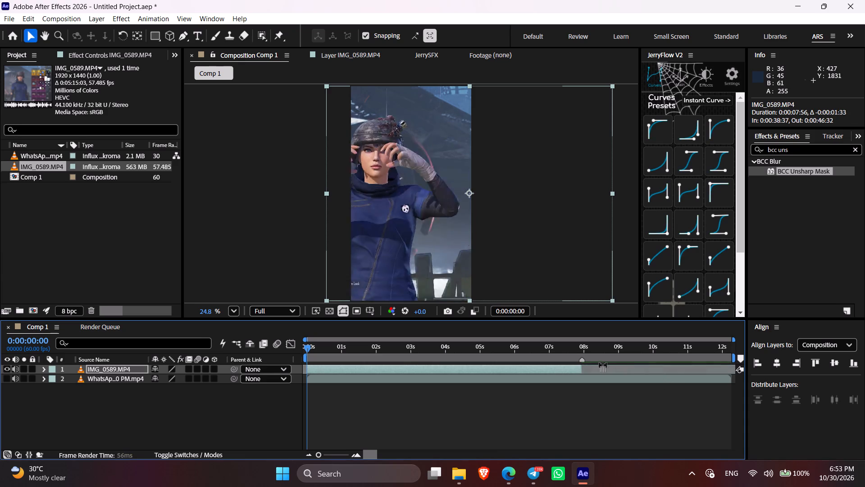
drag(603, 365, 497, 353)
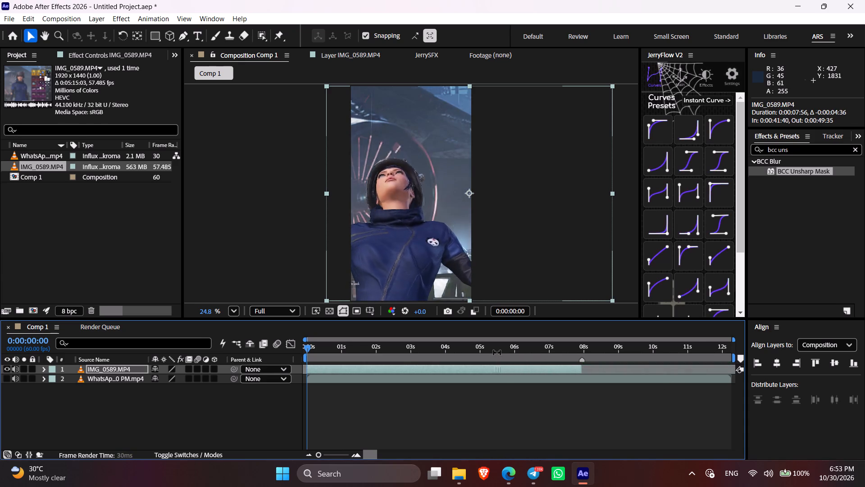
drag(497, 353, 443, 344)
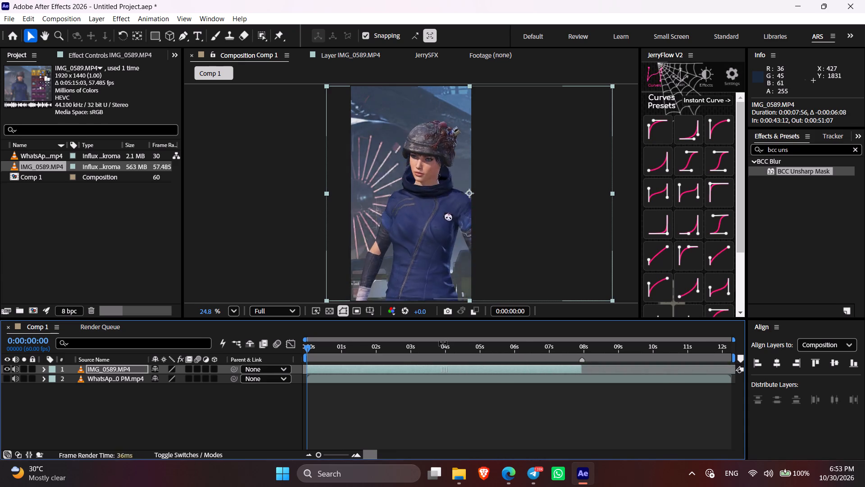
drag(443, 344, 351, 336)
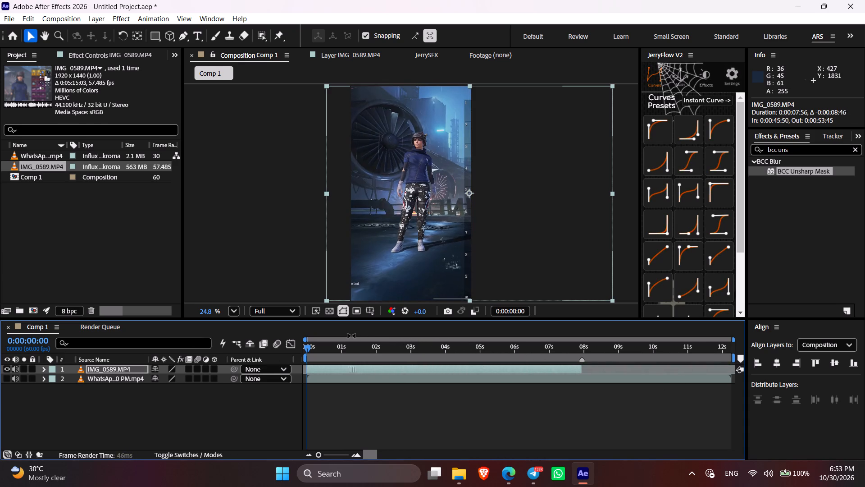
drag(351, 336, 312, 344)
drag(689, 367, 636, 362)
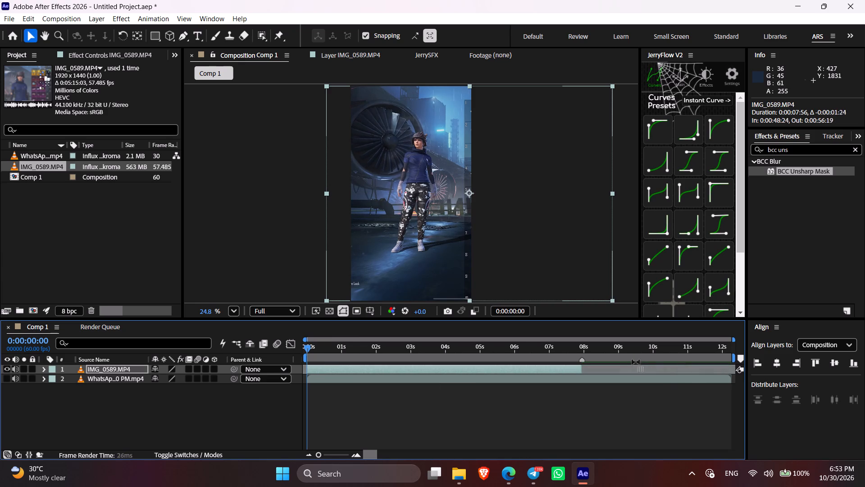
drag(636, 362, 482, 367)
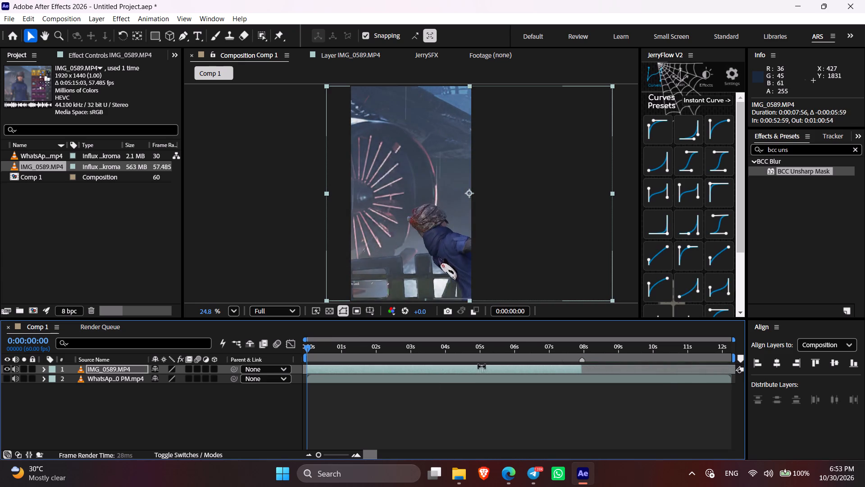
drag(482, 367, 329, 378)
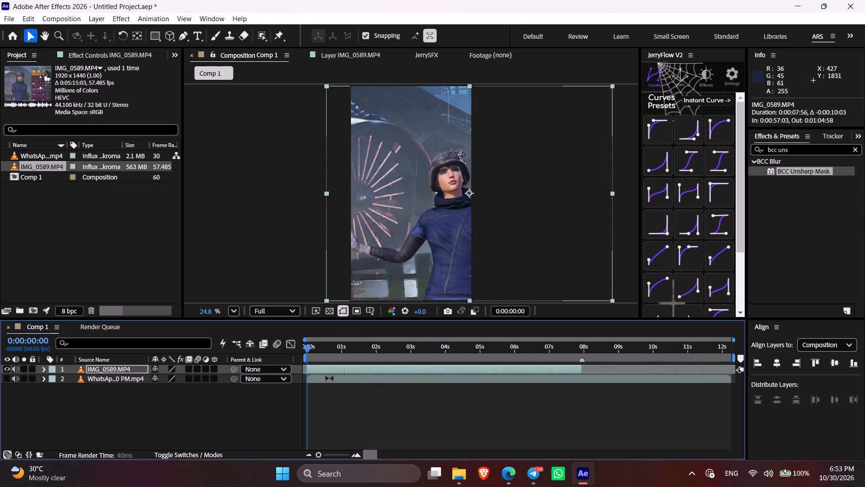
drag(329, 378, 279, 381)
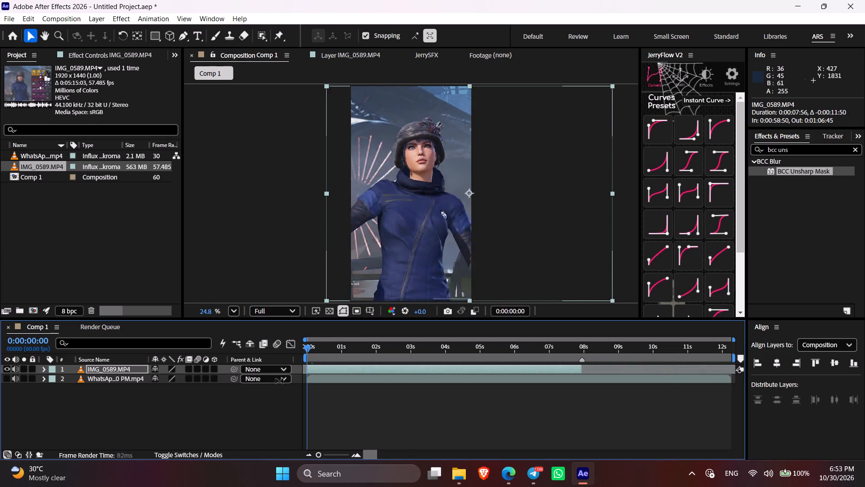
drag(279, 381, 447, 397)
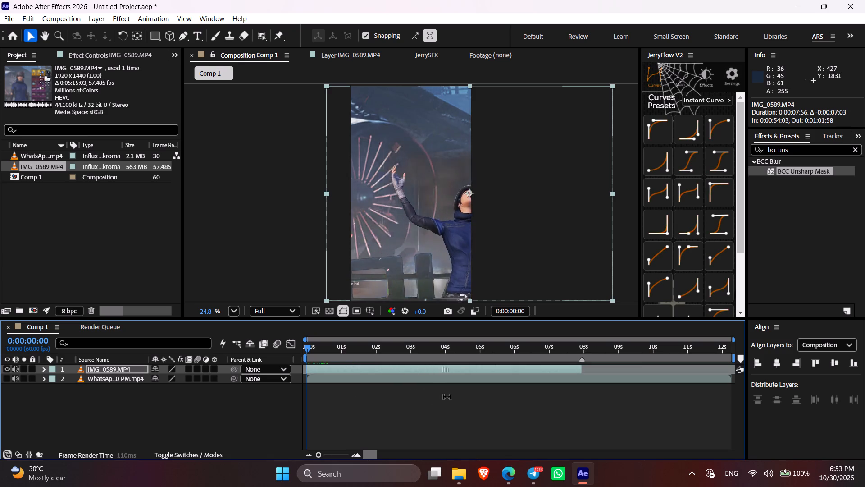
drag(447, 397, 487, 400)
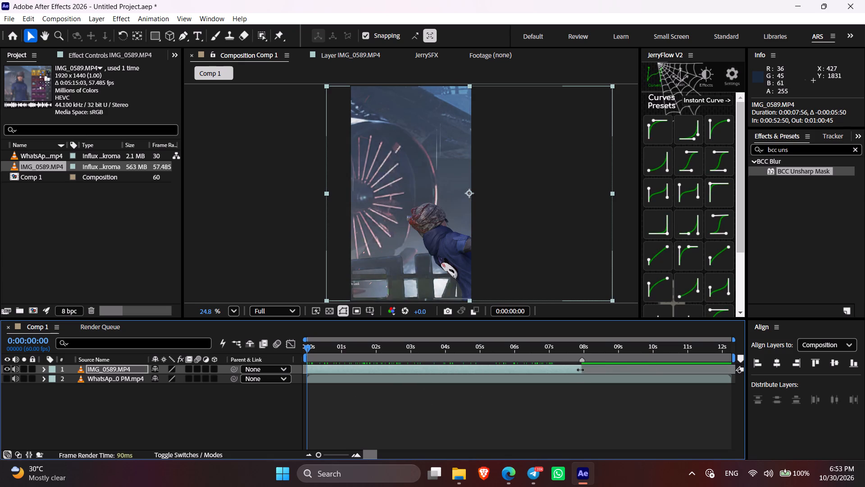
Extend the end of the IMG_0589.MP4 layer to 0:00:12:15.
drag(580, 370, 733, 417)
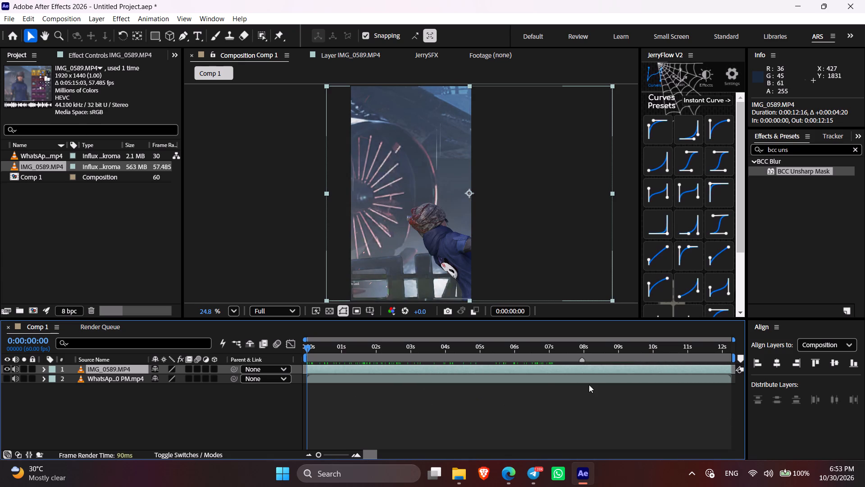
key(o)
click(485, 401)
With the Pan Behind tool, slip the IMG_0589.MP4 footage to a source In point of about 0:00:47:59.
key(y)
click(424, 368)
drag(401, 370, 524, 375)
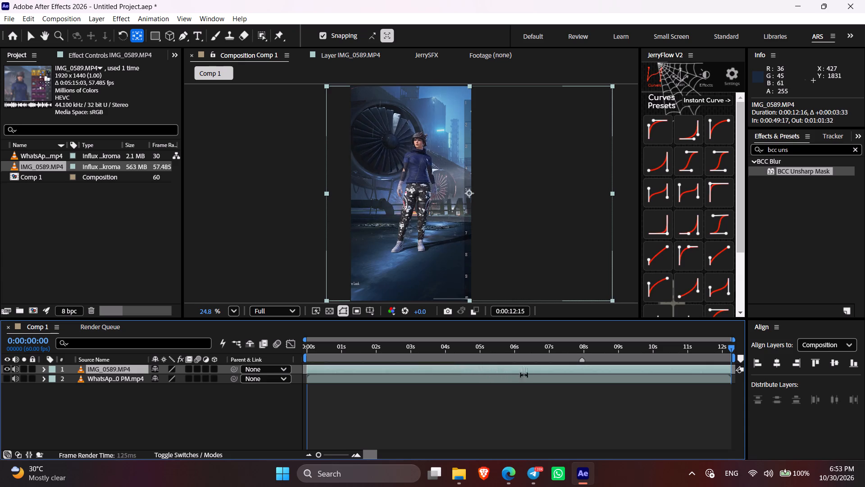
drag(524, 375, 569, 371)
key(i)
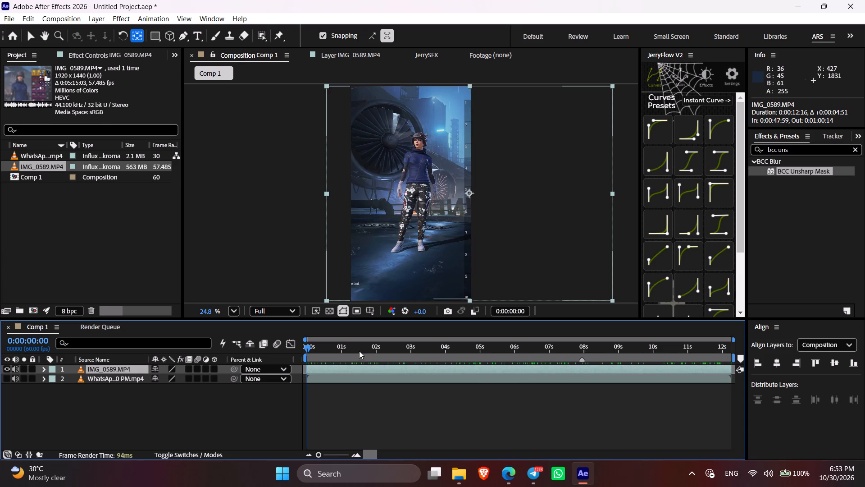
Slip the IMG_0589.MP4 footage to a source In point of about 0:00:51:33, judging the frame at the 0:00:07:56 marker.
click(360, 377)
click(604, 370)
drag(645, 370, 640, 370)
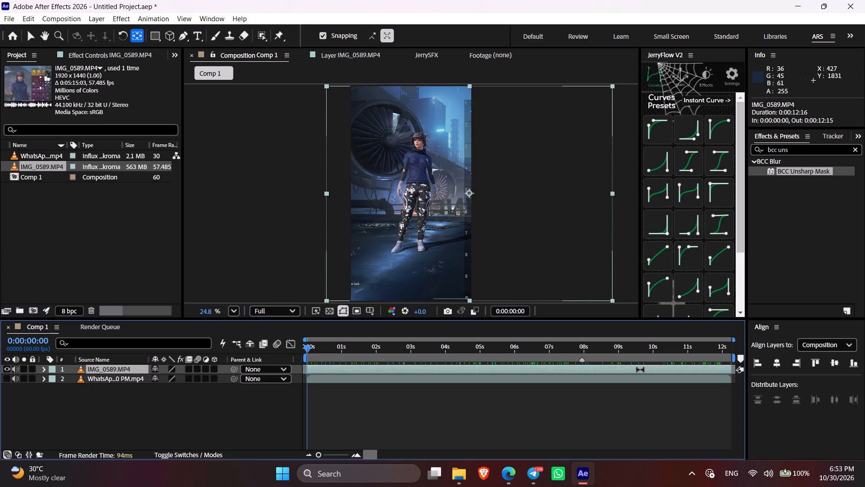
drag(640, 370, 598, 360)
shift+click(589, 349)
drag(658, 372, 637, 369)
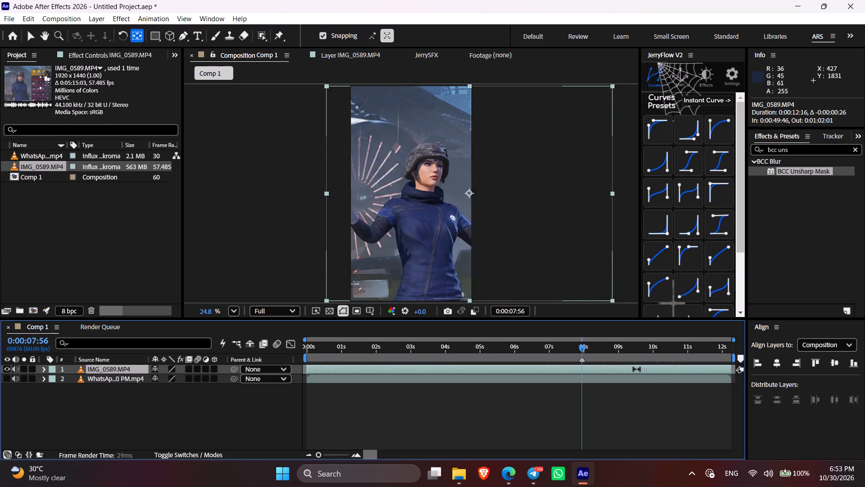
drag(637, 369, 581, 360)
Review the frames after the 0:00:07:56 marker and fine-tune the footage slip to a source In point of 0:00:51:28.
drag(583, 345, 615, 354)
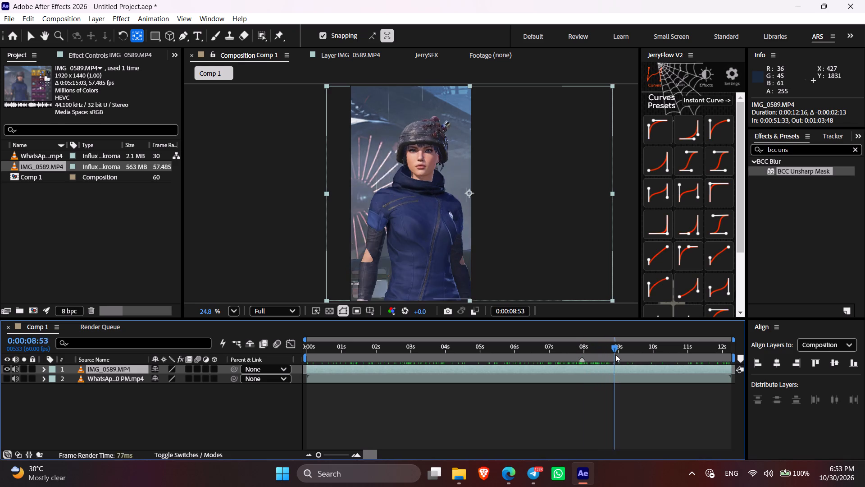
drag(615, 354, 638, 362)
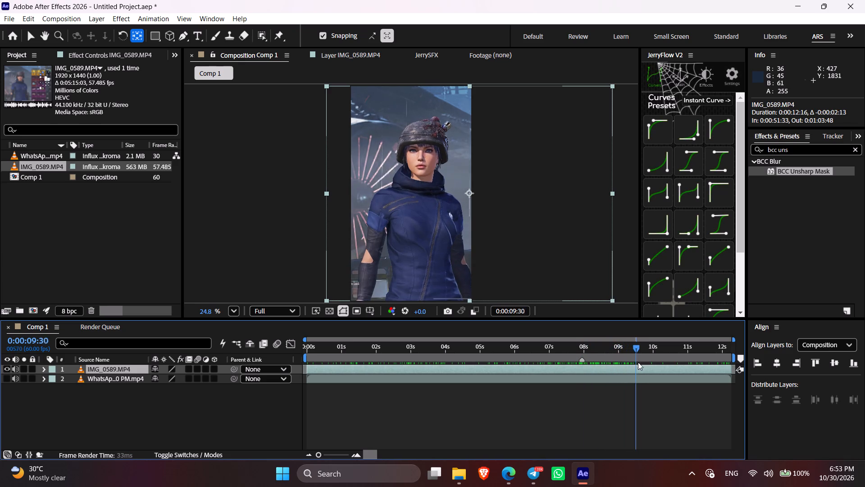
drag(638, 362, 583, 359)
shift+click(576, 345)
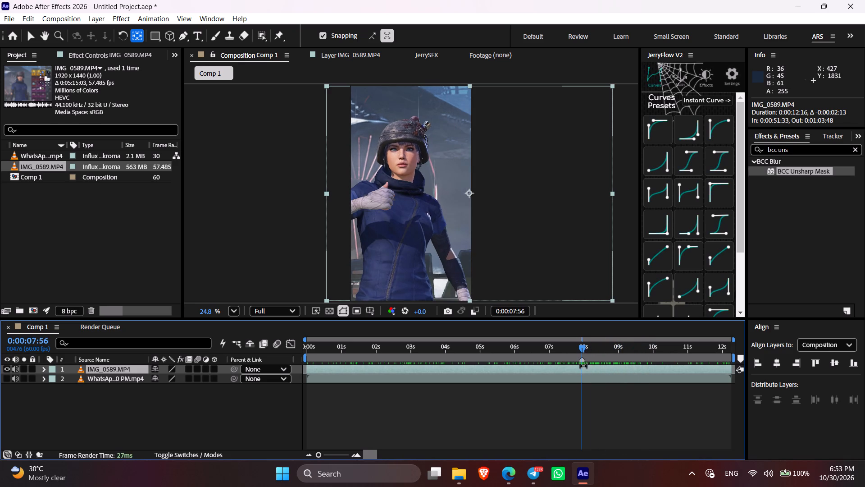
click(583, 366)
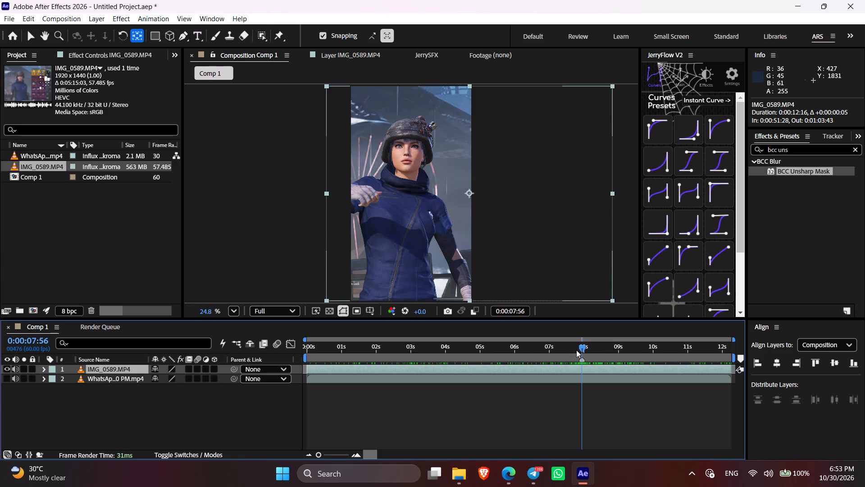
drag(586, 349, 593, 350)
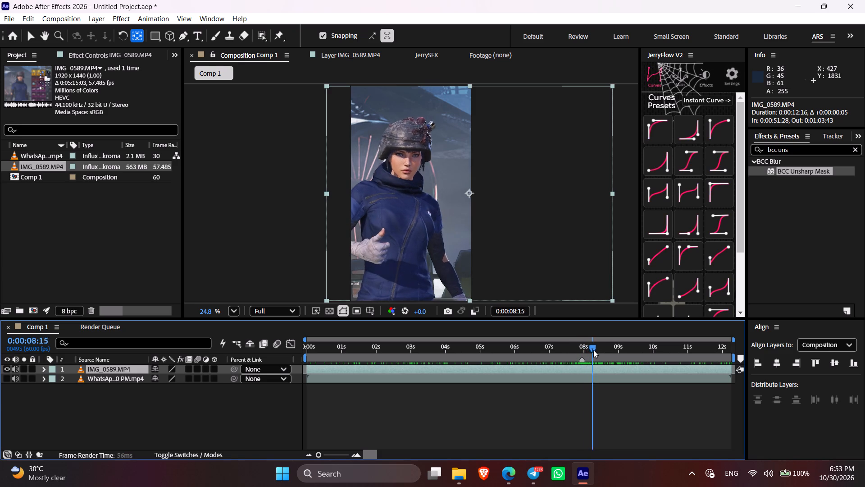
drag(593, 350, 597, 352)
Restore the Selection tool and save the project as 5th edit rajput in the After Effects 2026 Projects folder.
click(562, 388)
key(v)
key(ctrl+s)
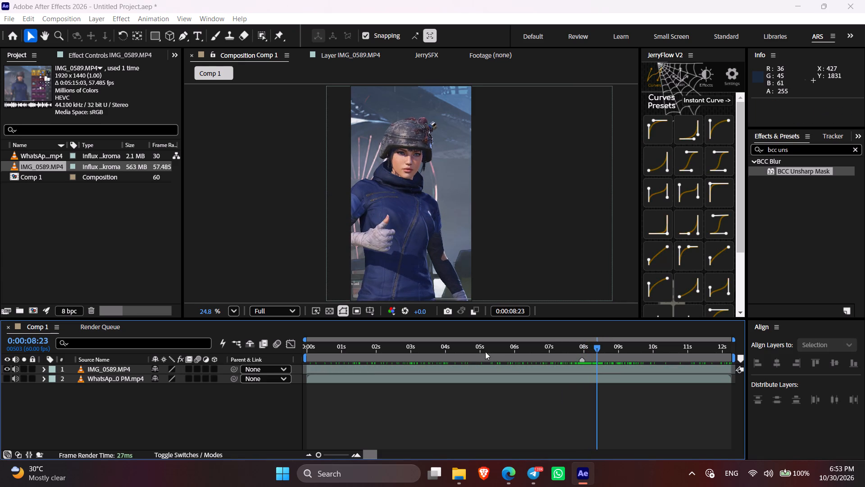
click(404, 269)
click(371, 412)
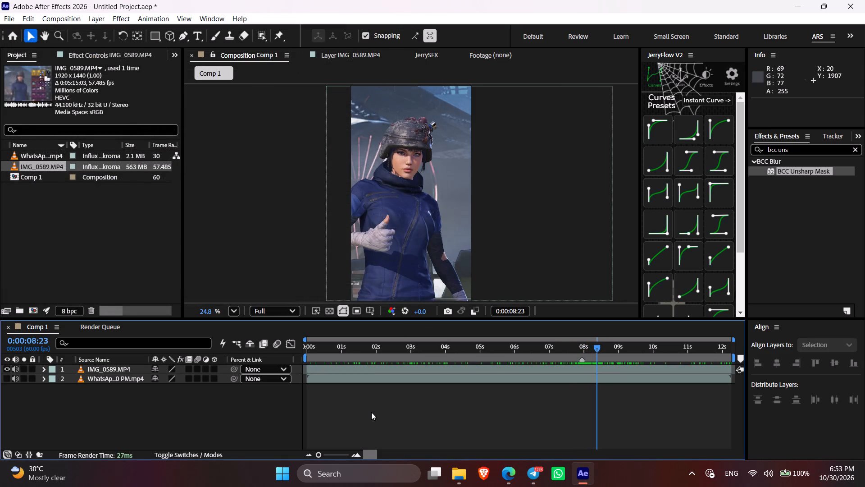
key(ctrl+s)
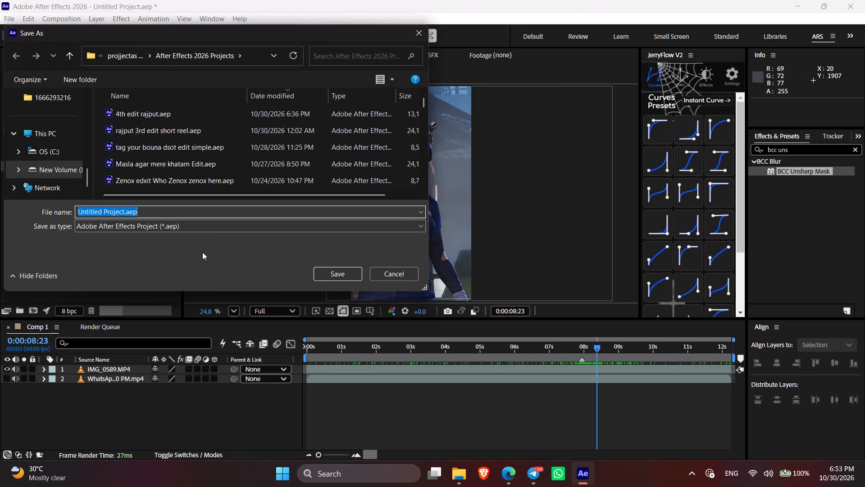
text(5th edit rajput)
key(Return)
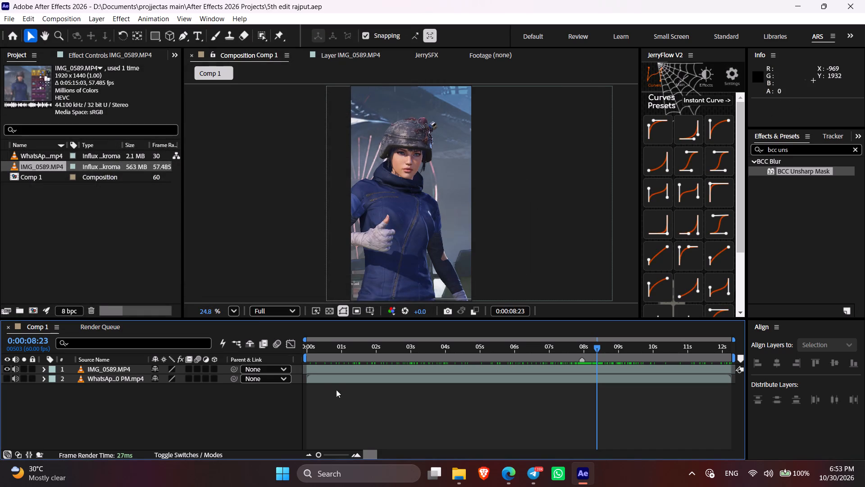
Save the project.
click(357, 394)
key(ctrl+s)
Return to the start of Comp 1 and interpret the IMG_0589.MP4 footage at 60 frames per second.
drag(322, 349, 307, 347)
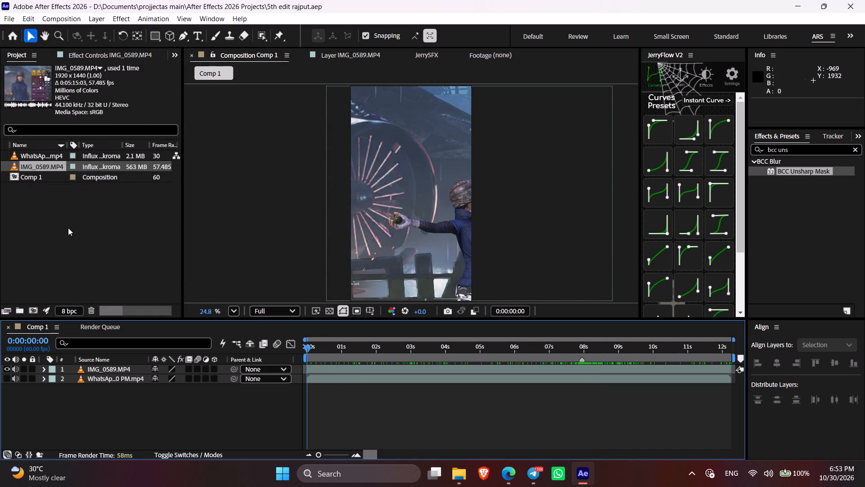
right_click(50, 167)
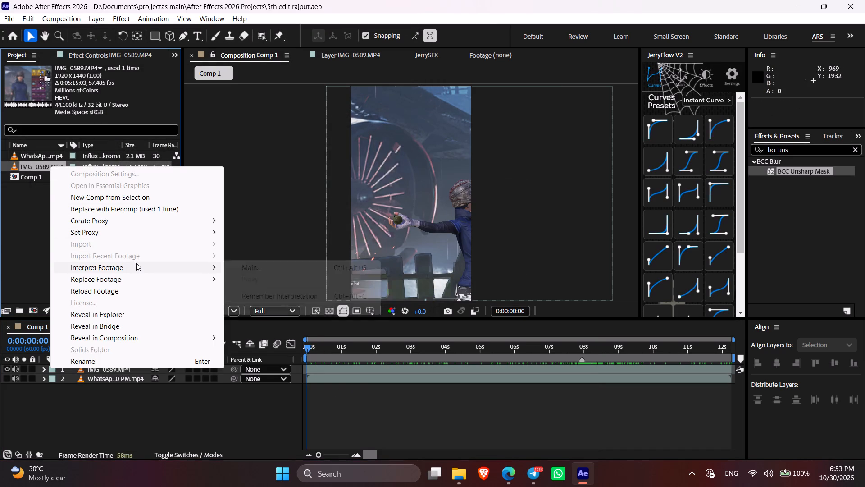
click(240, 269)
text(60)
key(Return)
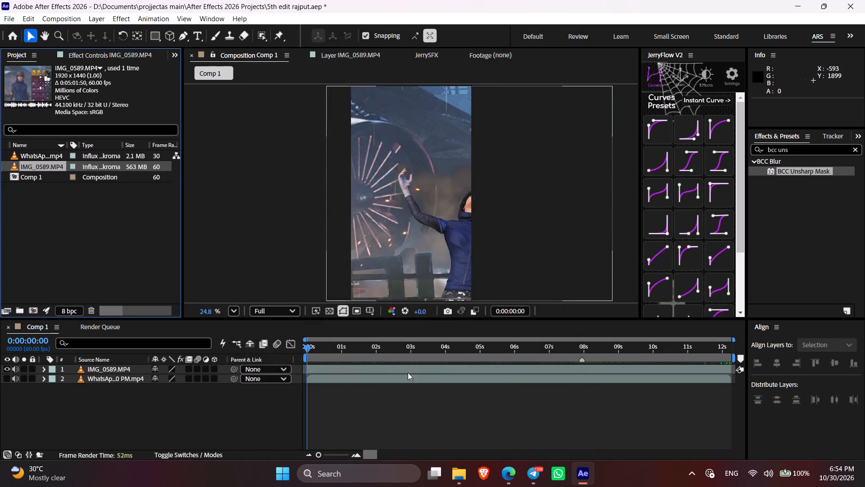
With the Pan Behind tool, slip the IMG_0589.MP4 footage to a source In point of 0:00:49:05, judging it at the 0:00:07:56 marker.
click(425, 399)
shift+click(583, 349)
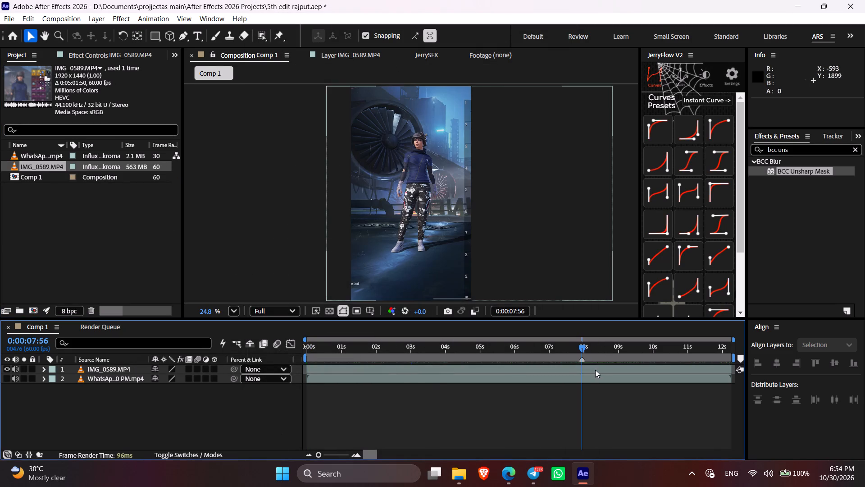
click(595, 370)
key(y)
drag(591, 369, 657, 371)
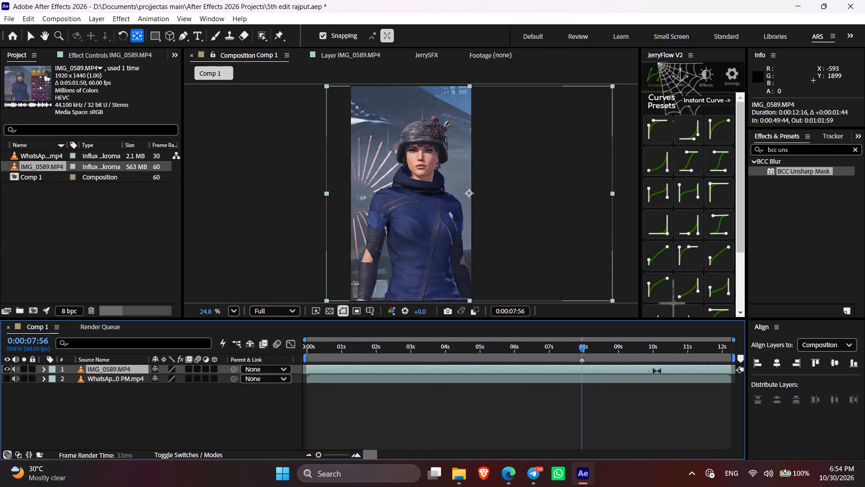
drag(657, 371, 675, 370)
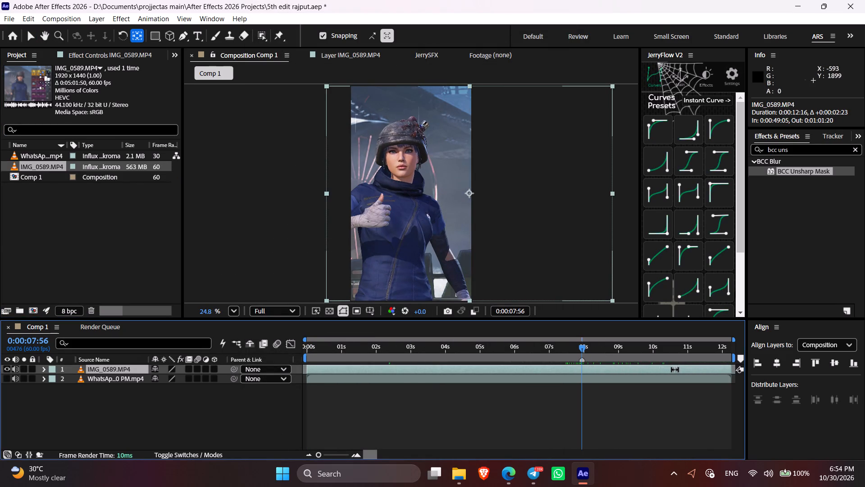
drag(675, 370, 674, 370)
drag(583, 348, 619, 357)
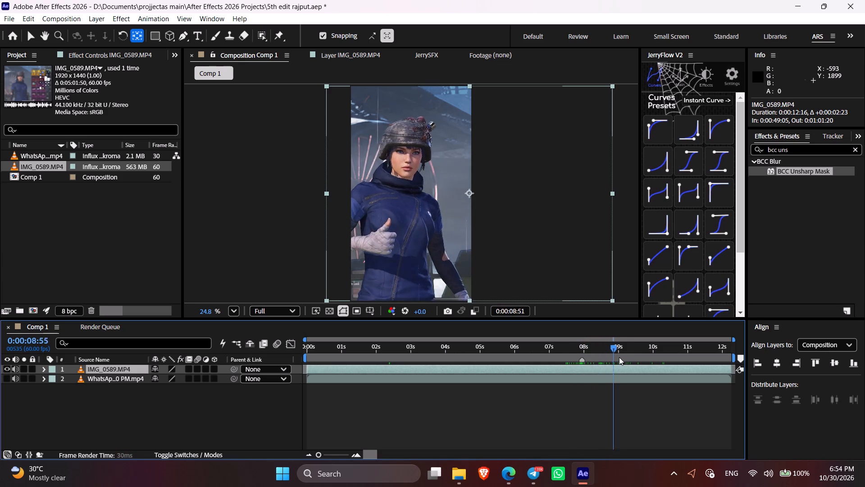
drag(619, 357, 306, 361)
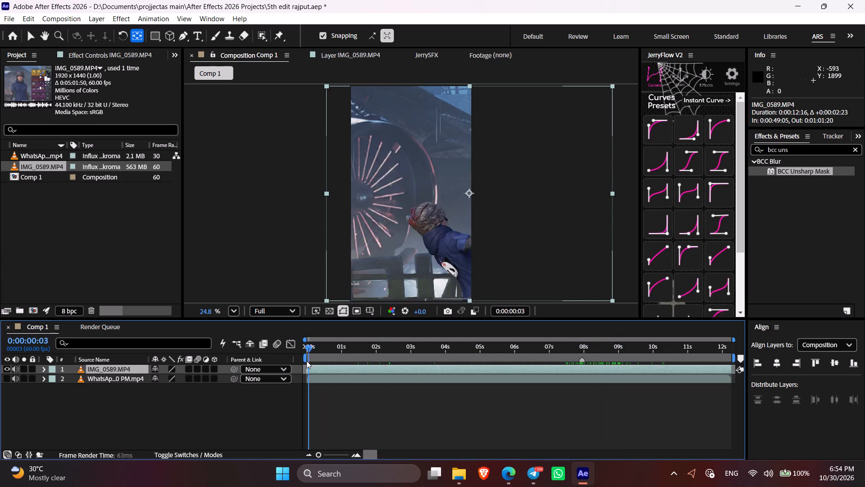
drag(306, 361, 306, 361)
drag(309, 350, 294, 350)
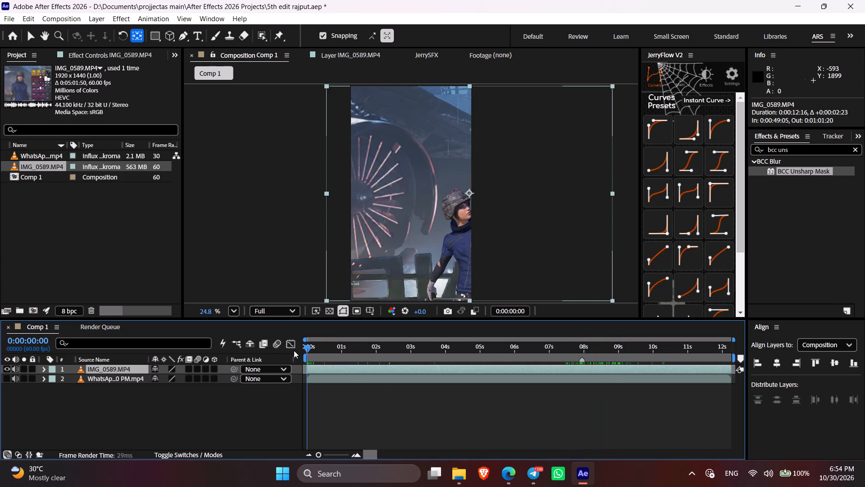
drag(294, 350, 282, 349)
Deselect the layer, restore the Selection tool and save the project.
click(352, 406)
key(v)
key(ctrl+s)
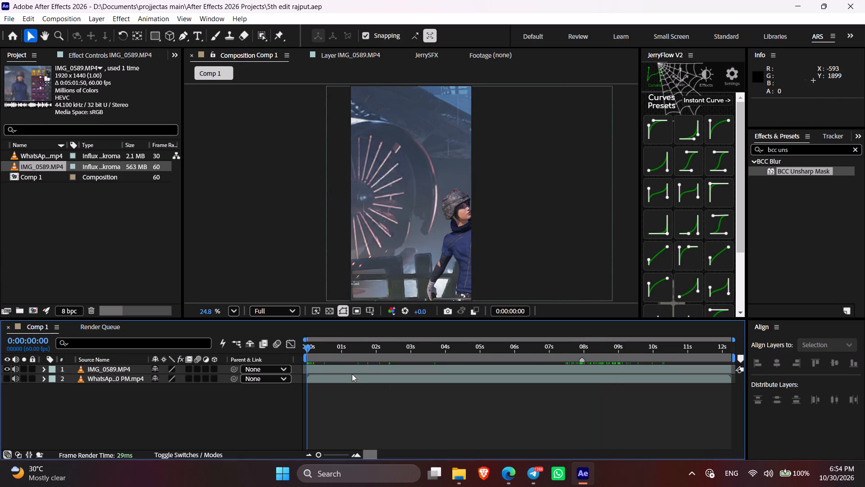
Show the IMG_0589.MP4 layer in its Layer view to examine the full uncropped frame.
click(351, 374)
click(323, 60)
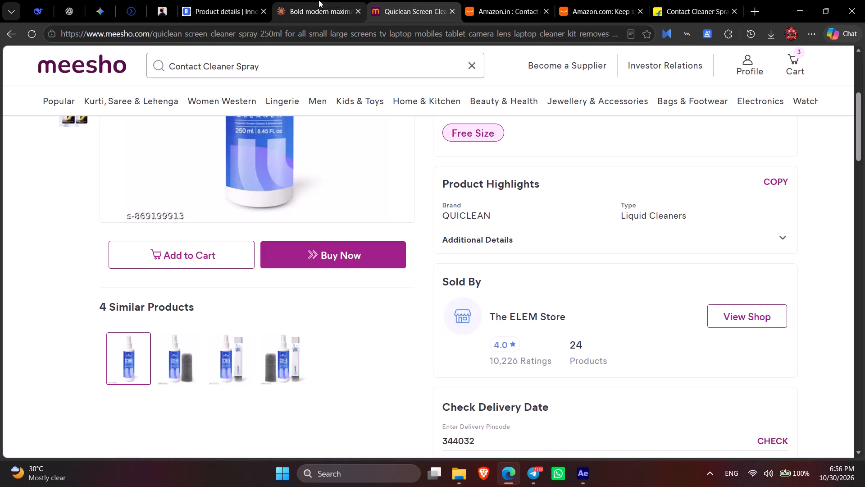
click(318, 3)
click(556, 0)
click(465, 1)
click(465, 32)
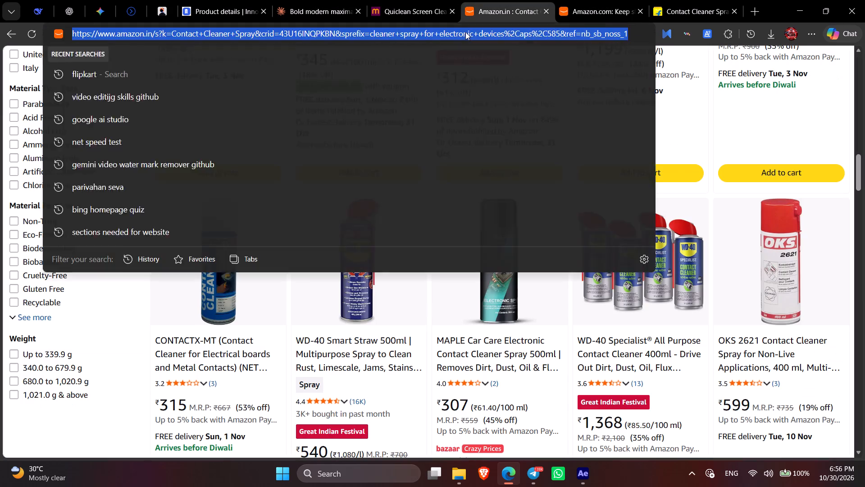
key(y)
key(Return)
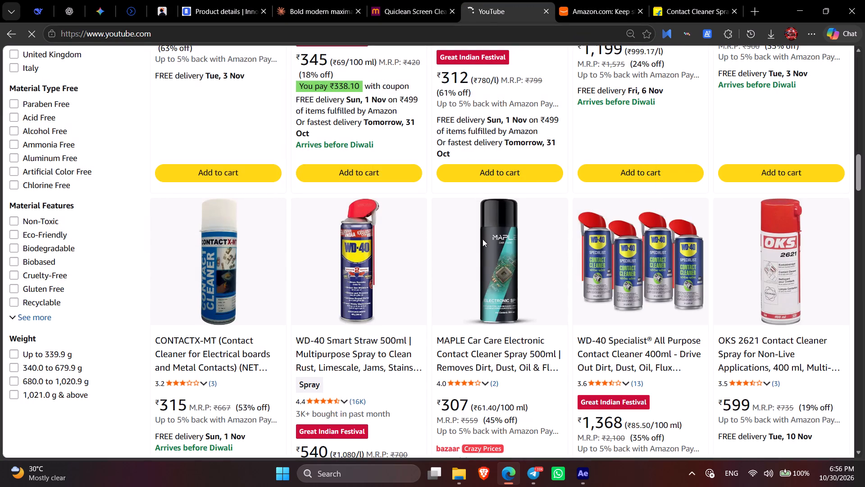
click(347, 58)
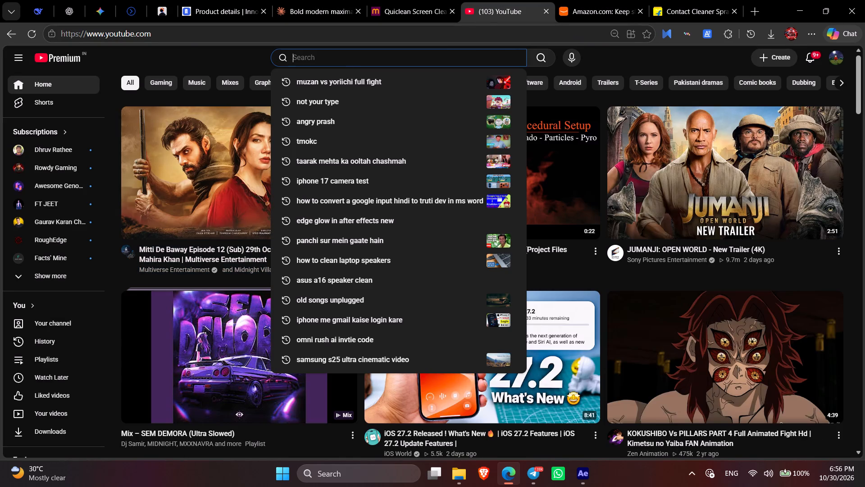
text(fast tracking tool for afte)
click(352, 87)
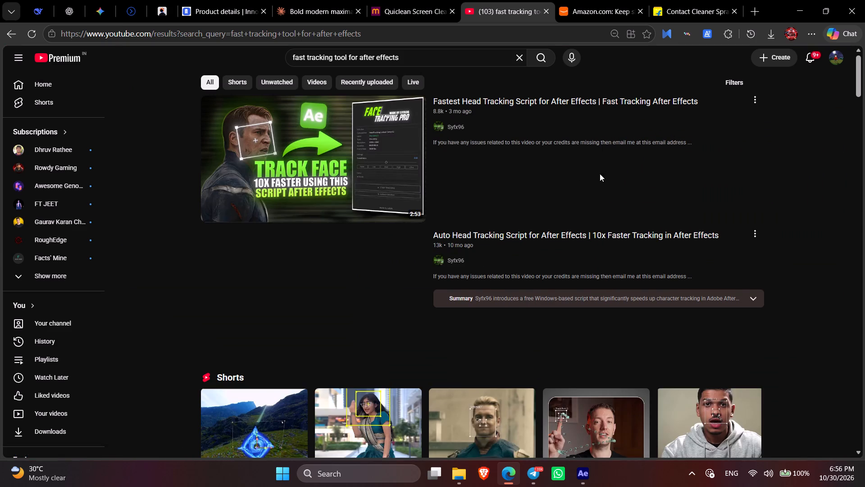
Open the video "Fastest Head Tracking Script for After Effects | Fast Tracking After Effects".
click(386, 167)
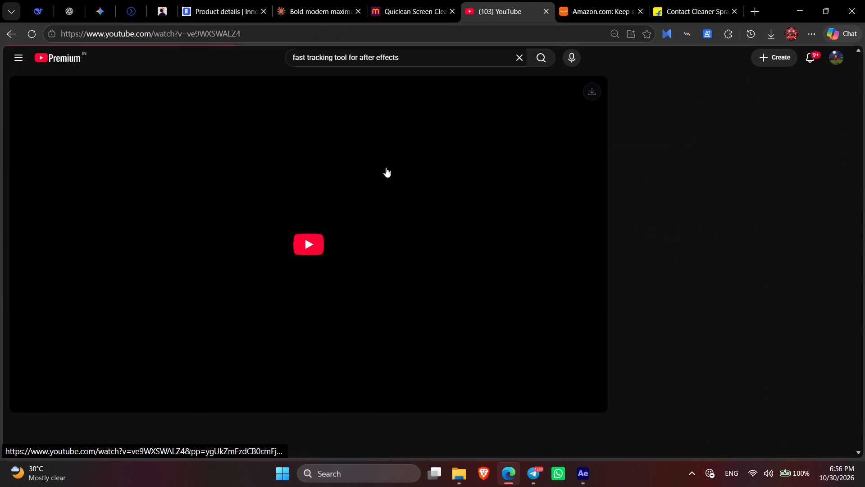
scroll(287, 276, down, 4)
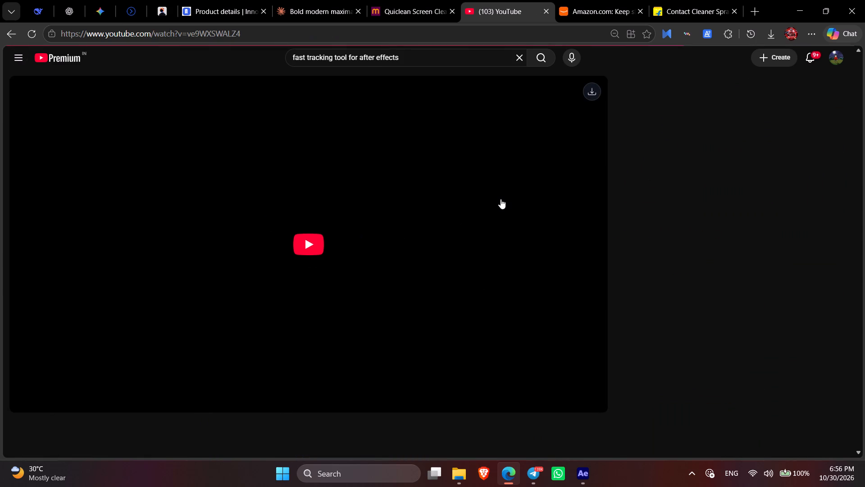
scroll(503, 197, up, 1)
Open the Innovative Store site from the ChatGPT rebuild summary and close the old Product details tab.
click(82, 0)
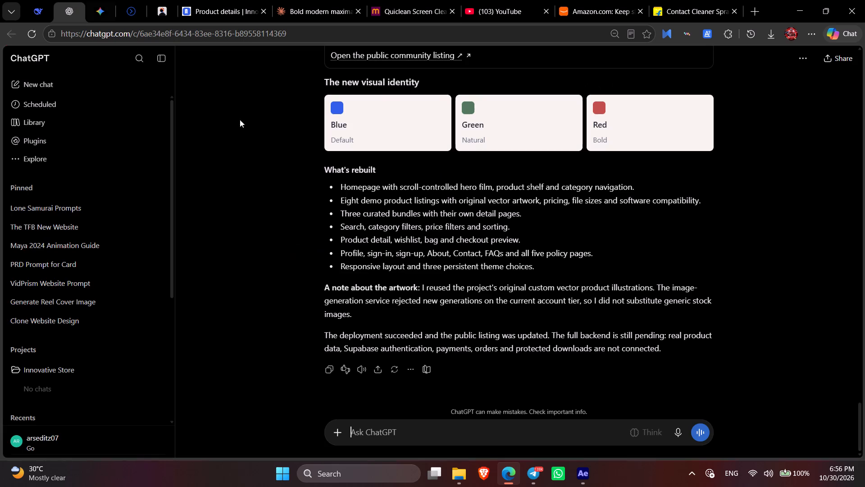
scroll(512, 305, down, 1)
scroll(513, 305, up, 1)
scroll(513, 305, down, 1)
scroll(513, 305, up, 1)
scroll(481, 288, down, 2)
scroll(408, 114, up, 2)
click(409, 154)
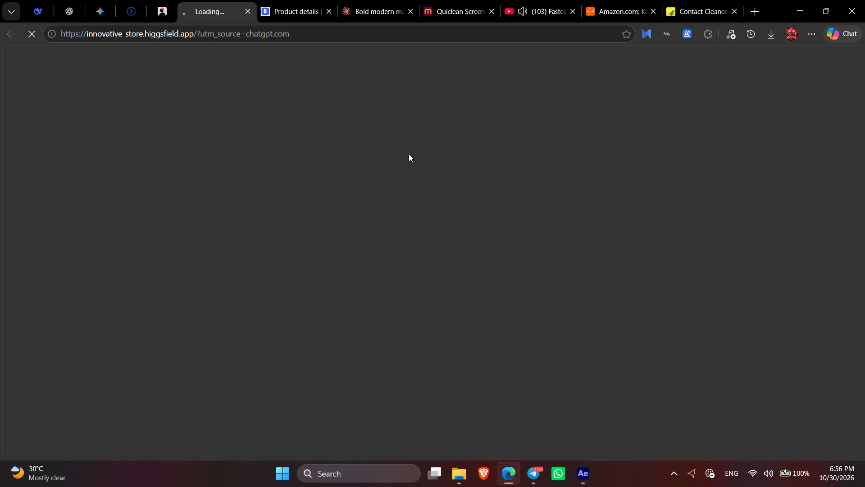
click(328, 12)
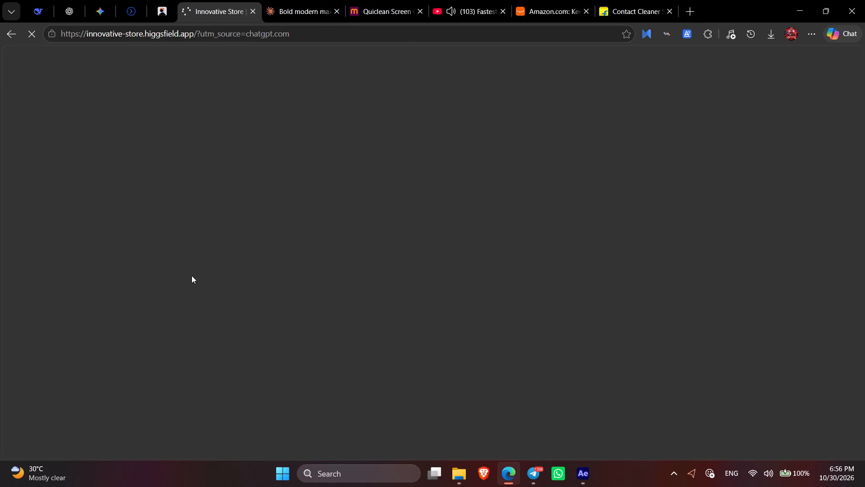
Examine the Innovative Store home page, from the hero animation to the craft categories and featured products.
scroll(435, 228, down, 1)
scroll(437, 231, up, 3)
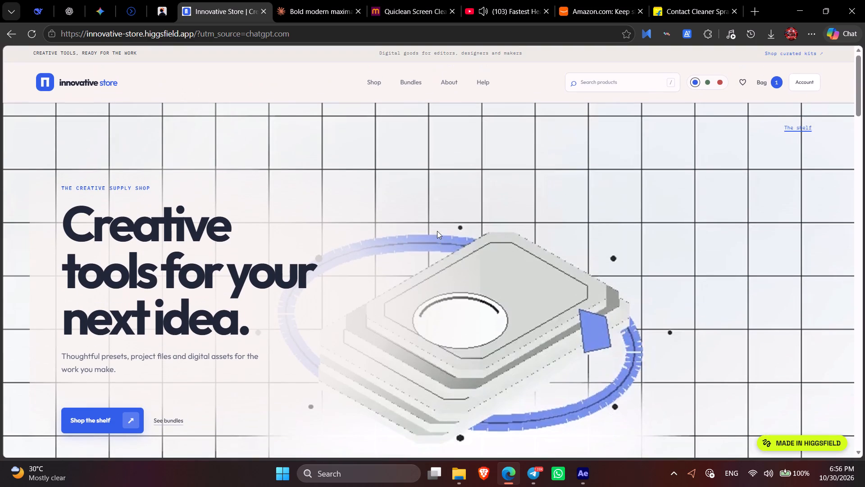
scroll(293, 192, down, 6)
scroll(300, 198, up, 2)
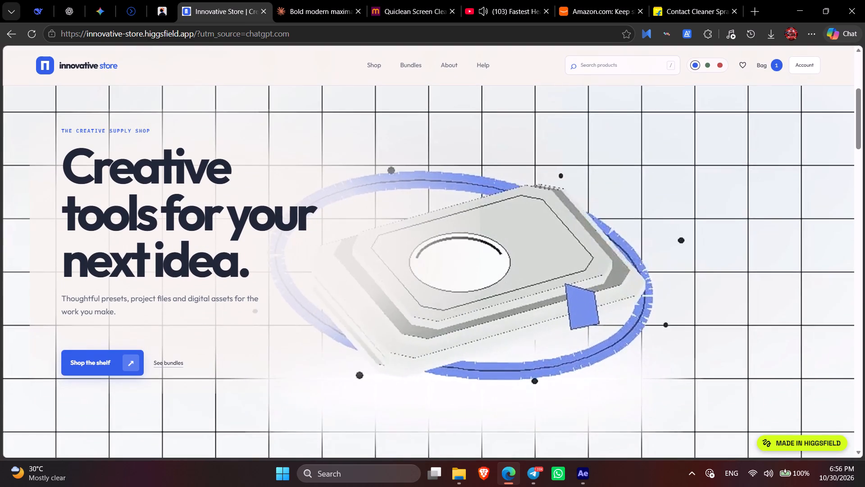
scroll(300, 198, up, 4)
scroll(300, 198, down, 7)
scroll(463, 304, down, 1)
scroll(472, 309, up, 1)
scroll(481, 312, down, 1)
scroll(487, 313, up, 5)
scroll(537, 312, down, 5)
drag(864, 166, 864, 222)
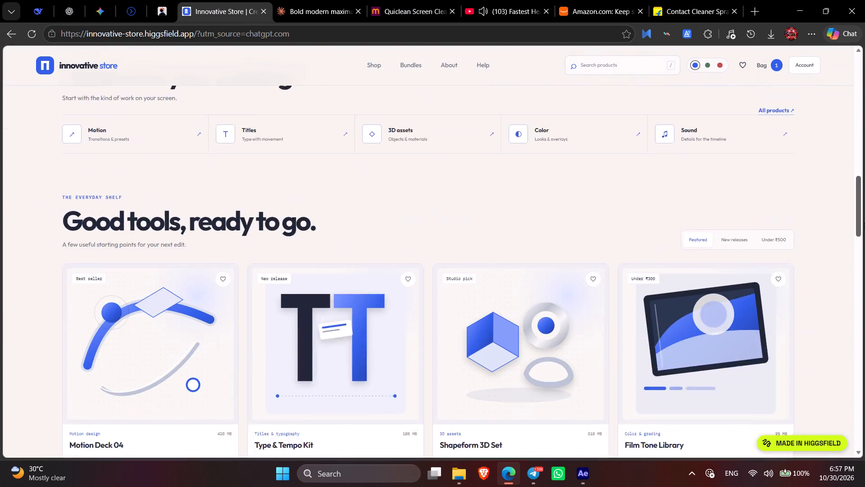
drag(864, 222, 864, 252)
Return to the head tracking script video and skip ahead through its introduction.
click(470, 0)
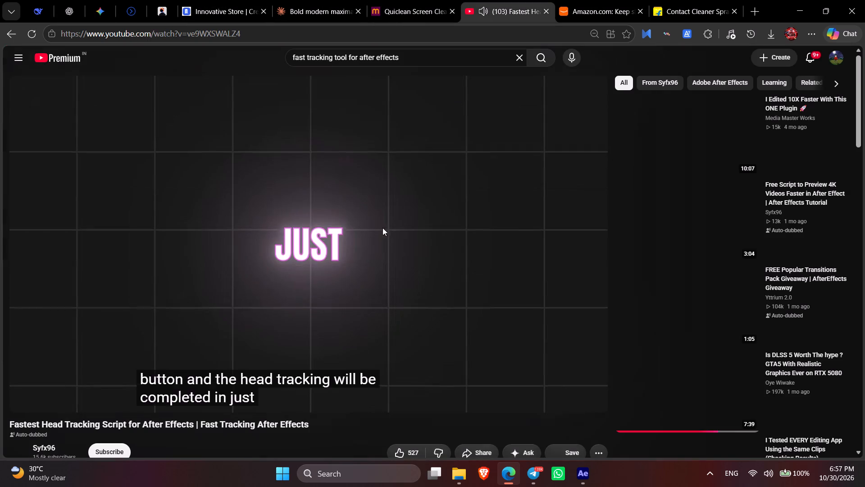
key(Left)
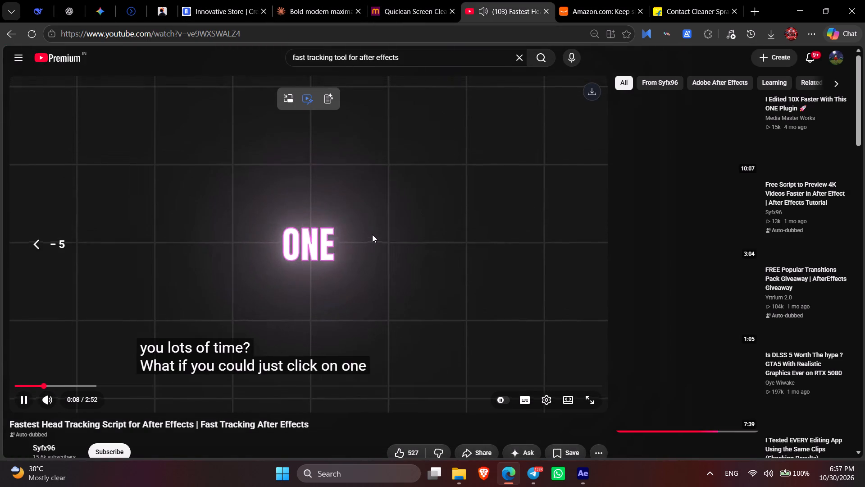
key(Right)
key(Right)
key(Right)
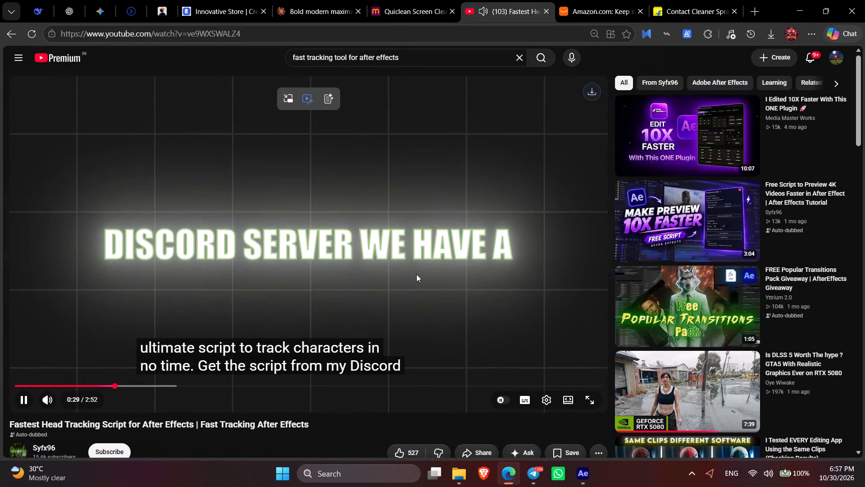
Expand the video description and open the Discord link for downloading the Face Tracking AE Script.
scroll(404, 306, down, 3)
scroll(400, 305, up, 1)
click(139, 391)
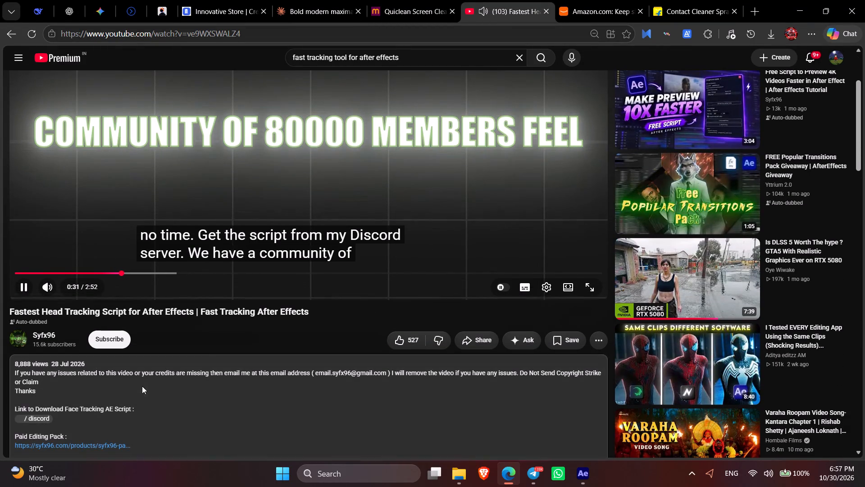
scroll(218, 357, down, 2)
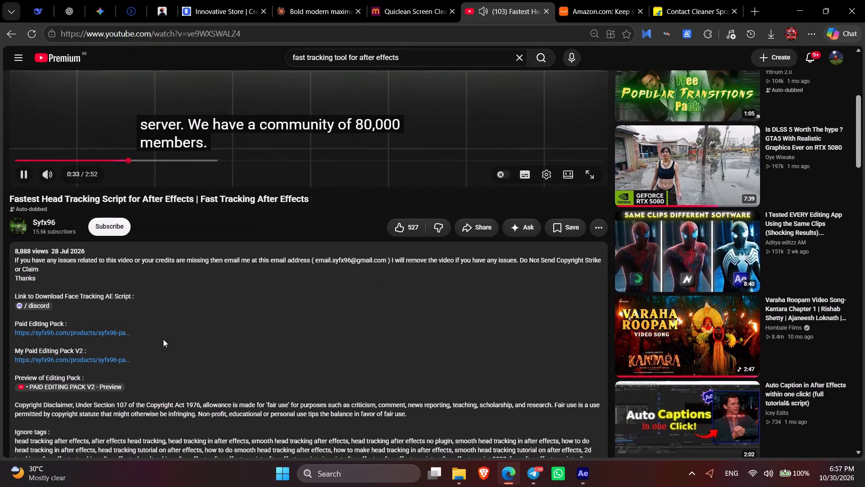
scroll(315, 349, down, 2)
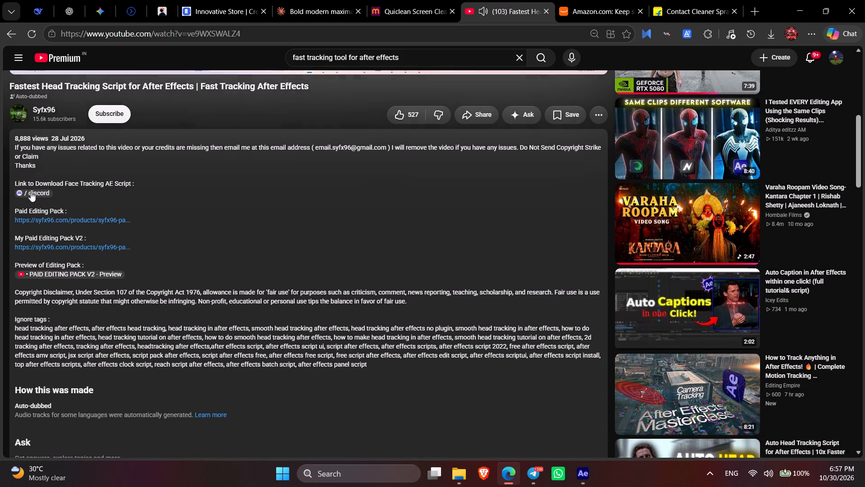
click(31, 192)
Pause the head tracking video, check the Discord invite tab, and resume the video.
click(444, 0)
scroll(338, 275, up, 1)
scroll(338, 276, down, 1)
scroll(338, 276, up, 3)
scroll(338, 276, down, 1)
scroll(338, 276, up, 3)
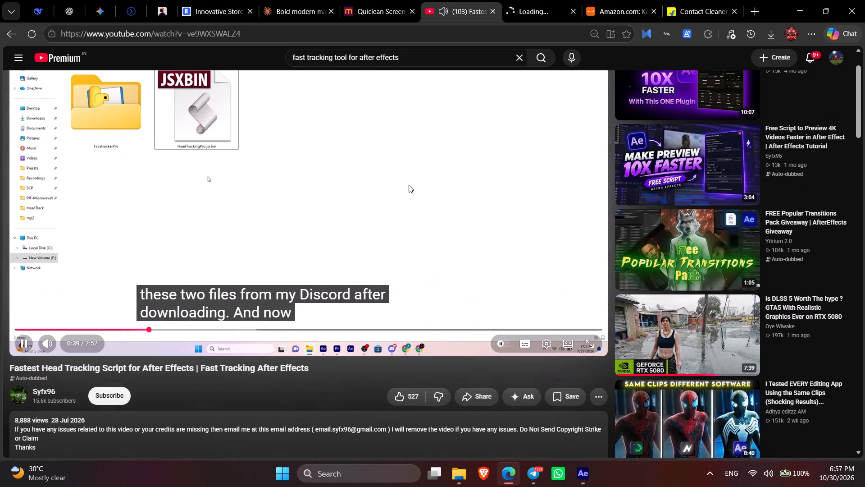
click(409, 184)
click(539, 1)
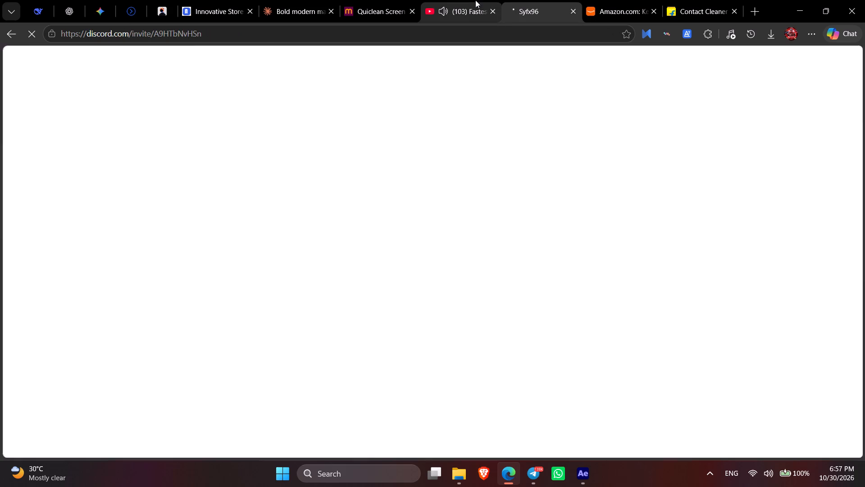
click(473, 0)
click(356, 157)
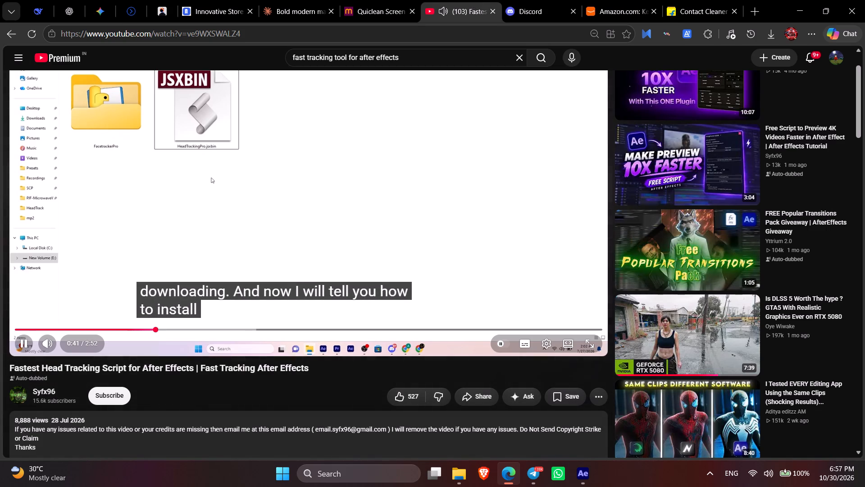
Skip through the script's installation instructions, watch the face tracking demonstration, and pause the video.
key(Right)
key(Right)
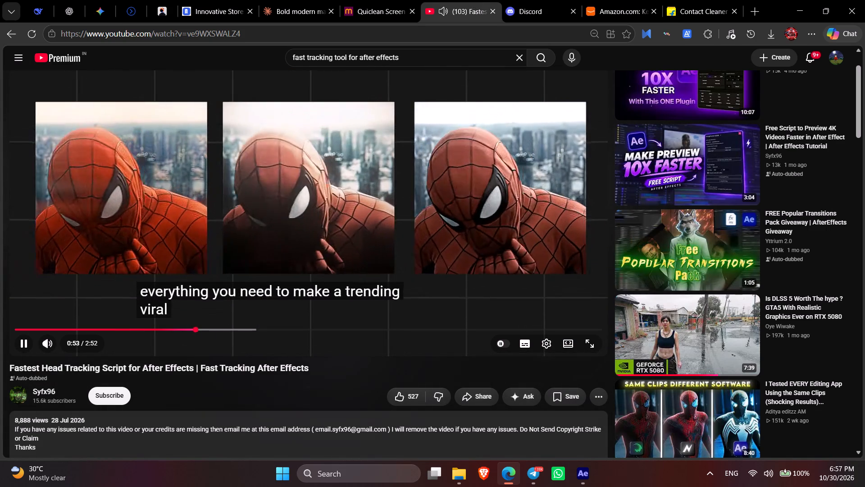
key(Right)
key(Right)
key(Right)
key(Right)
key(Right)
key(Right)
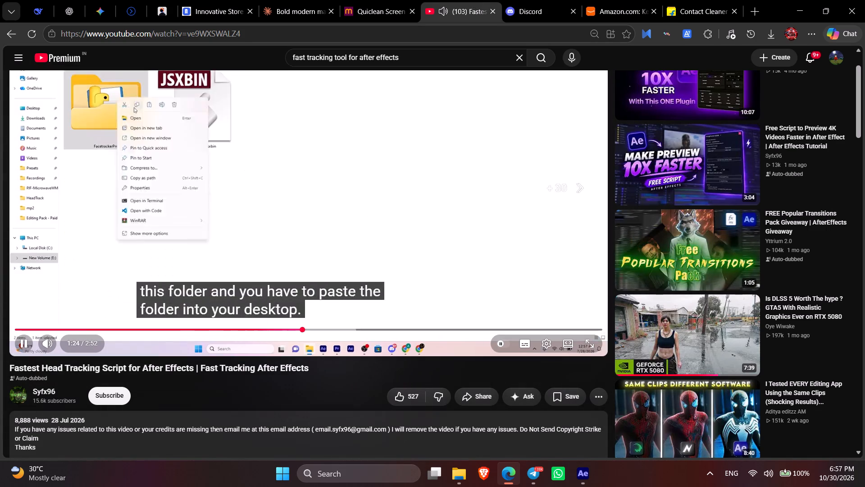
key(Right)
key(Right)
key(Right)
key(Right)
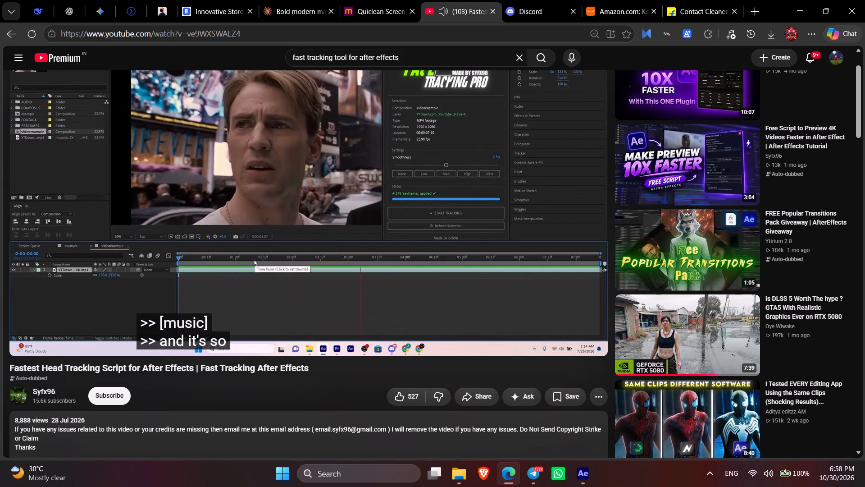
click(362, 254)
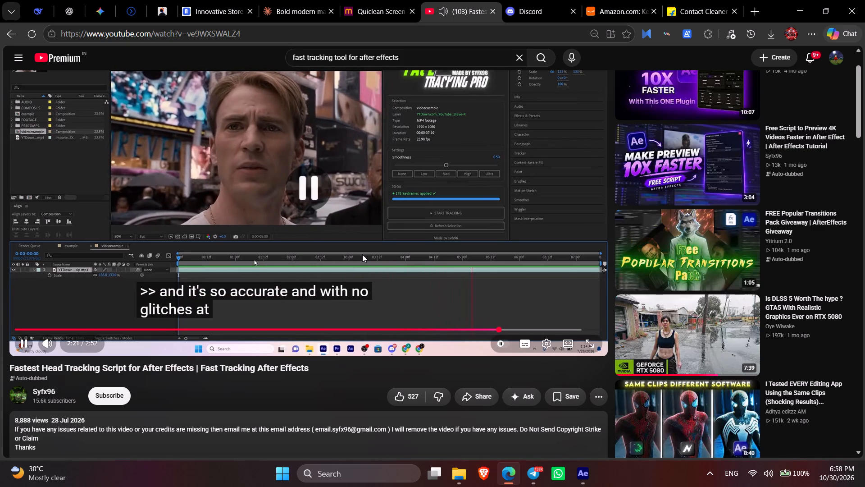
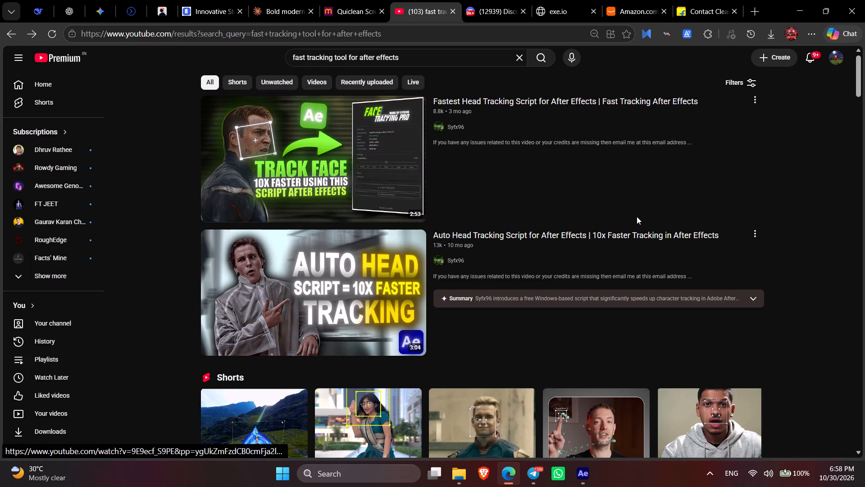
Look through the YouTube results for fast After Effects tracking tools, including the tracking Shorts and head tracking tutorials.
scroll(637, 216, down, 1)
scroll(637, 216, up, 1)
scroll(637, 216, down, 3)
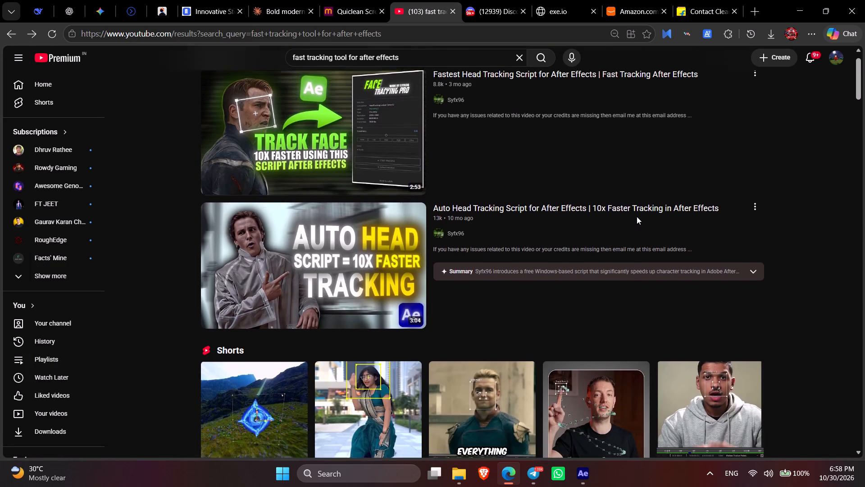
scroll(637, 216, down, 1)
scroll(637, 216, up, 3)
scroll(637, 216, down, 2)
scroll(637, 217, up, 2)
scroll(637, 217, down, 3)
drag(858, 91, 859, 92)
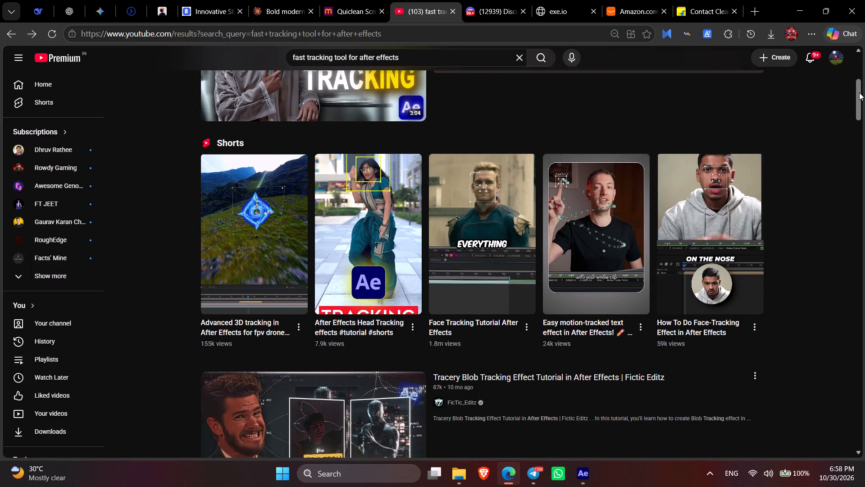
drag(859, 92, 864, 103)
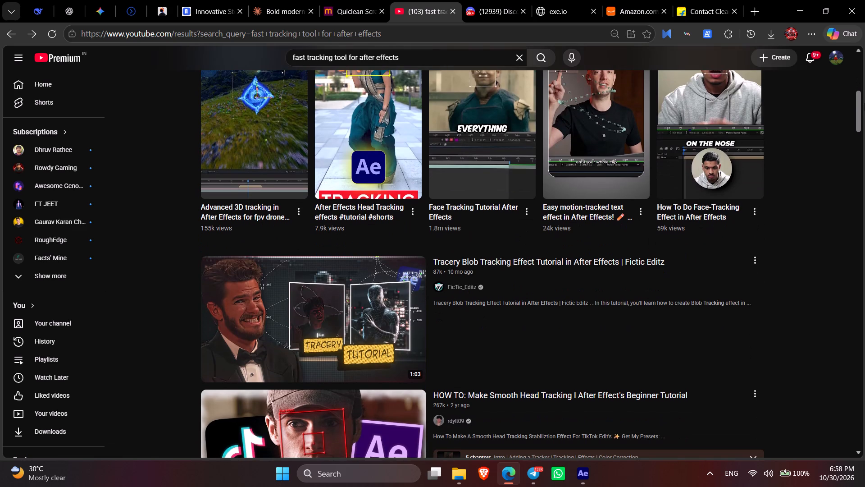
drag(864, 103, 864, 119)
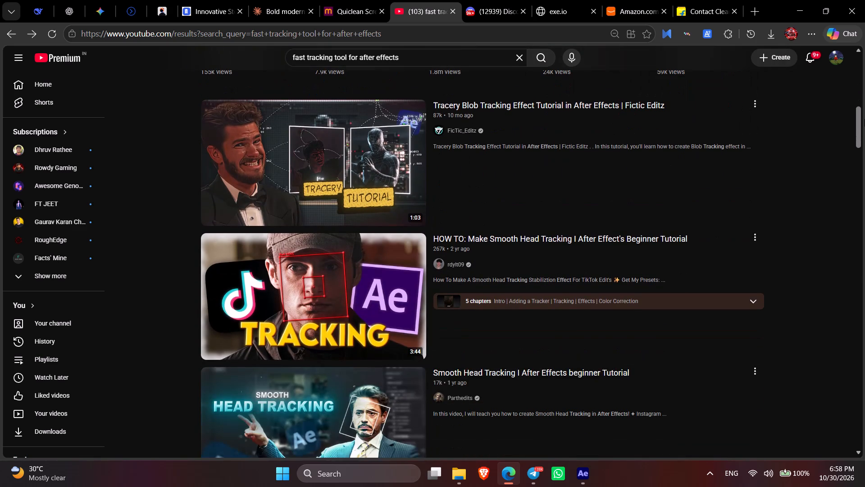
drag(864, 119, 864, 126)
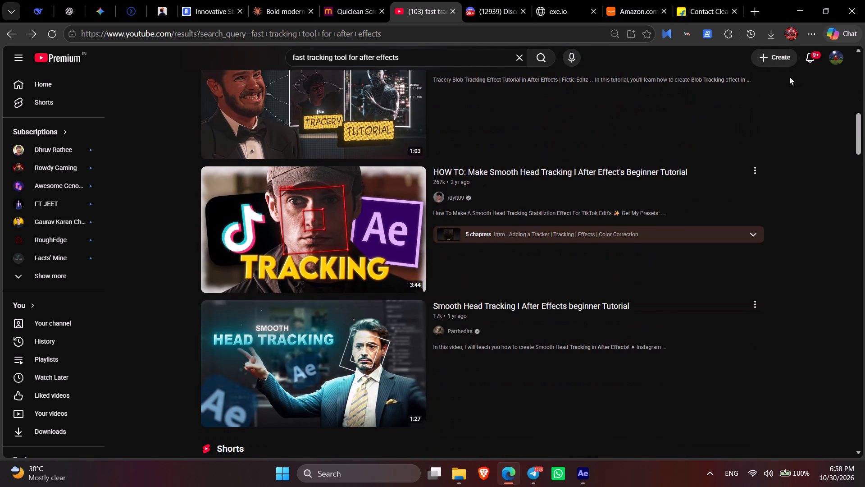
Return to the exe.io FacetracingPro link page and continue with the free, ad-supported option to the human check.
click(568, 0)
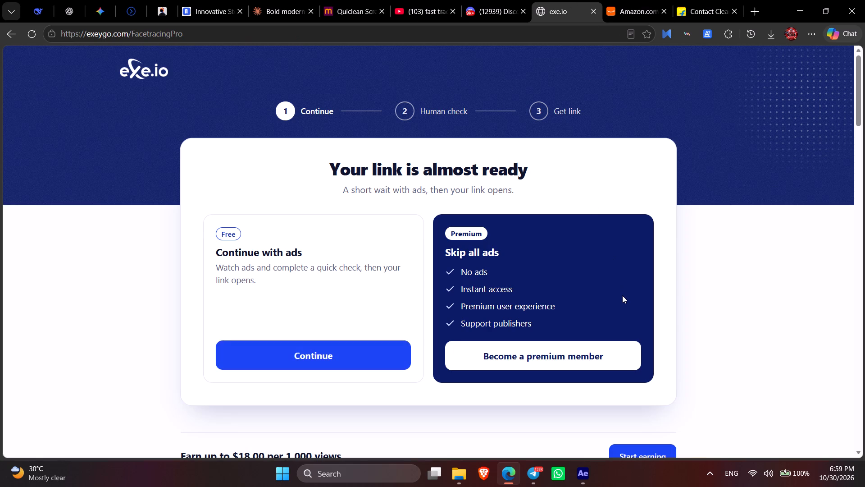
click(329, 357)
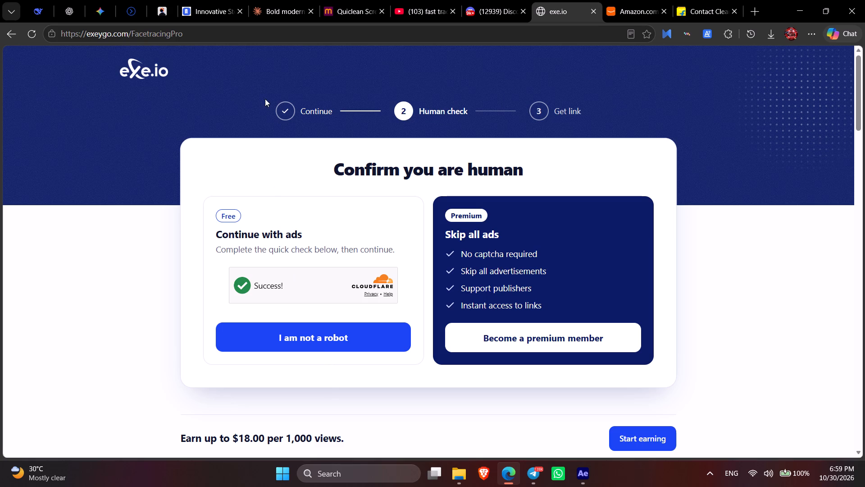
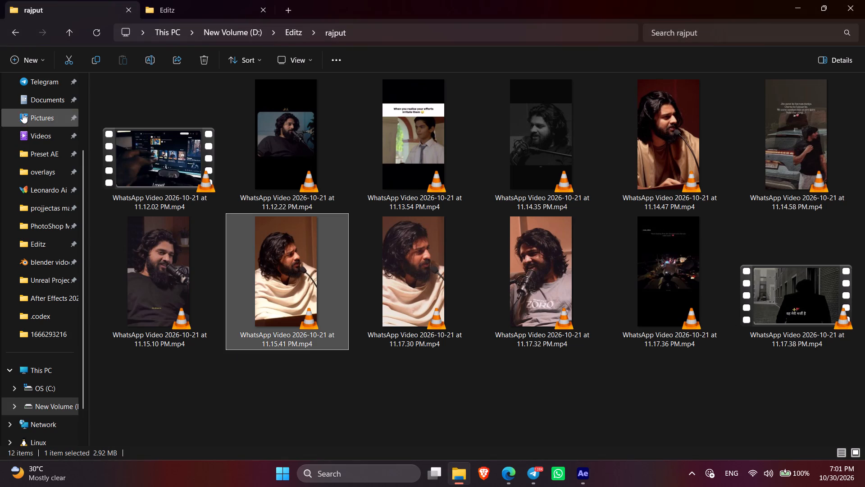
click(214, 7)
click(46, 96)
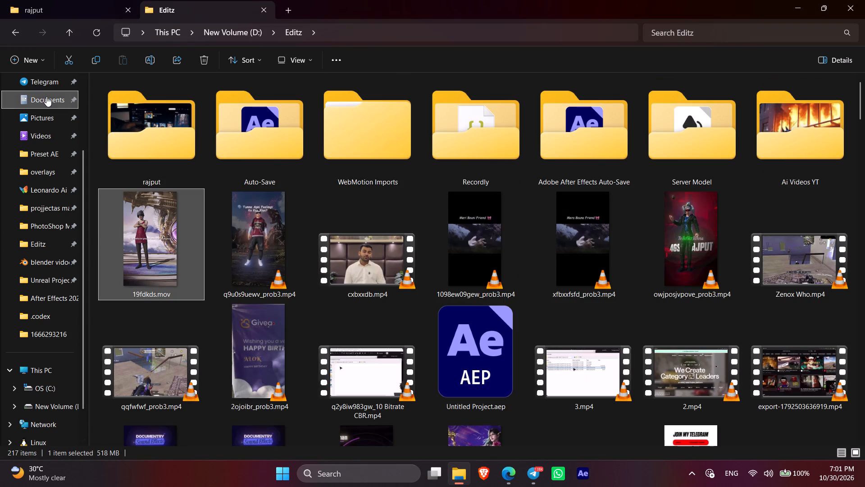
scroll(47, 99, up, 2)
click(51, 147)
click(53, 159)
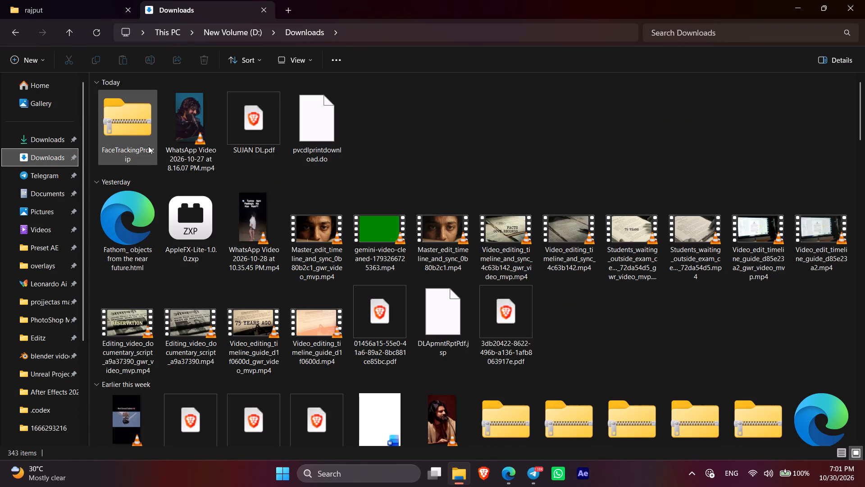
double_click(148, 146)
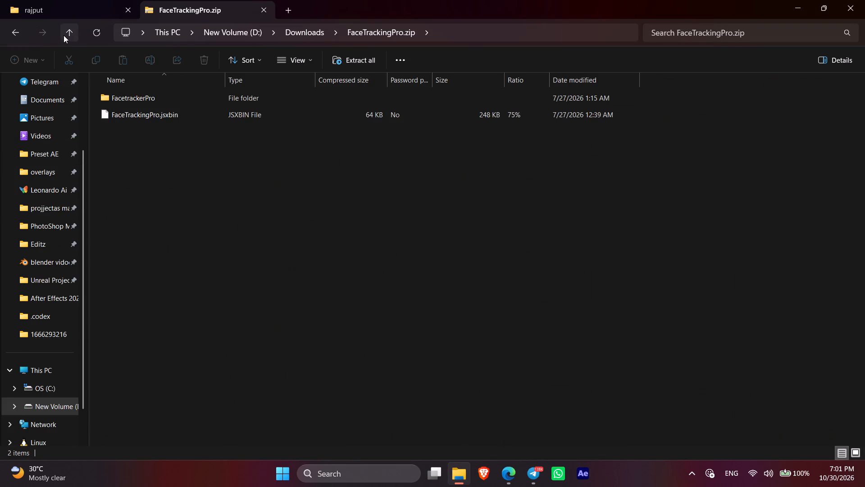
click(64, 35)
right_click(113, 119)
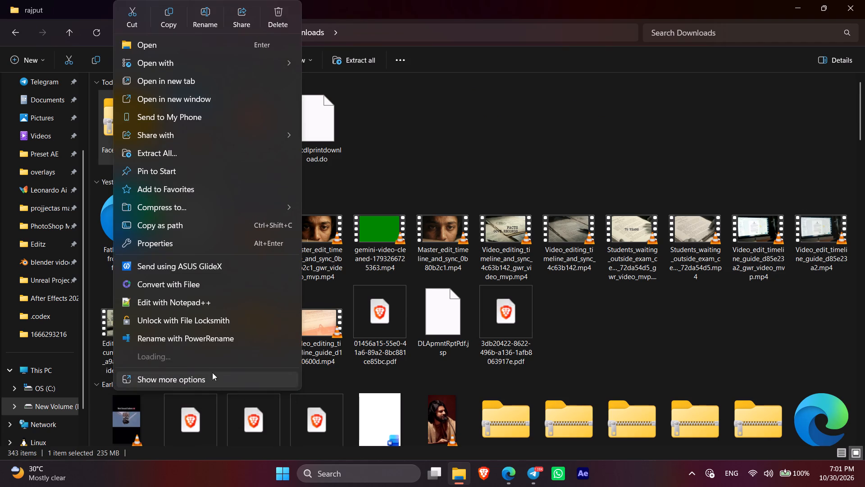
click(343, 396)
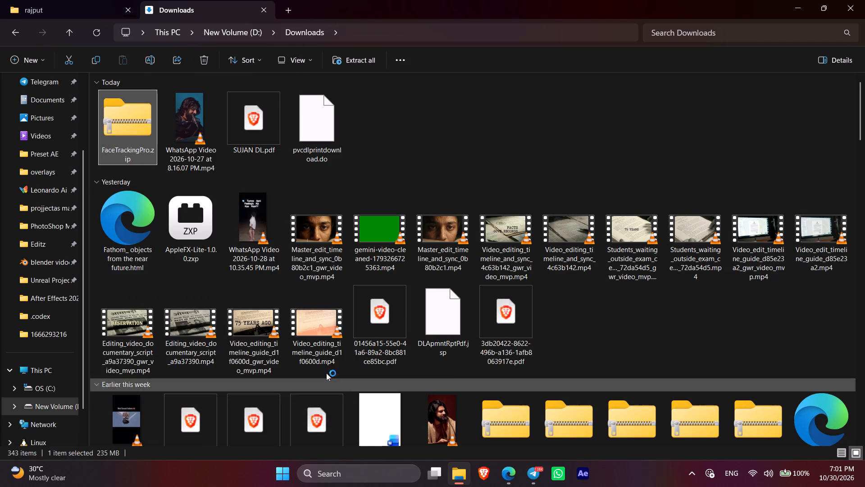
Run facetracker.exe from the FacetrackerPro subfolder of the extracted FaceTrackingPro folder, allowing it past the SmartScreen block.
double_click(369, 122)
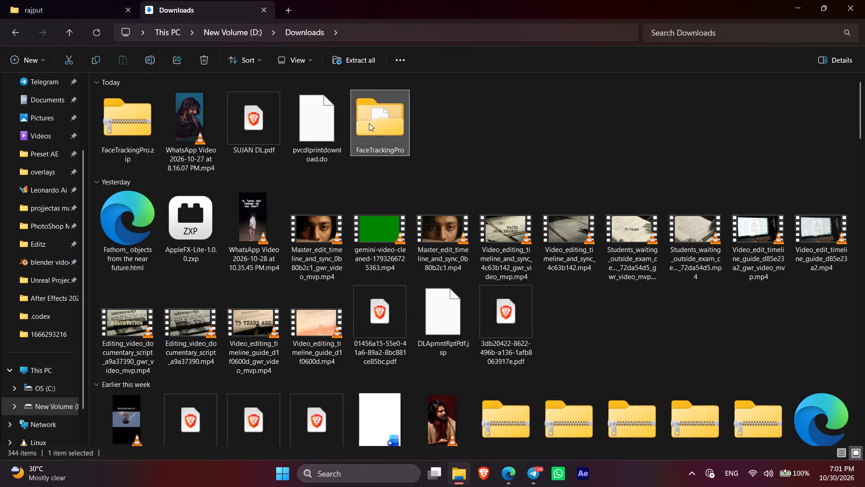
double_click(162, 100)
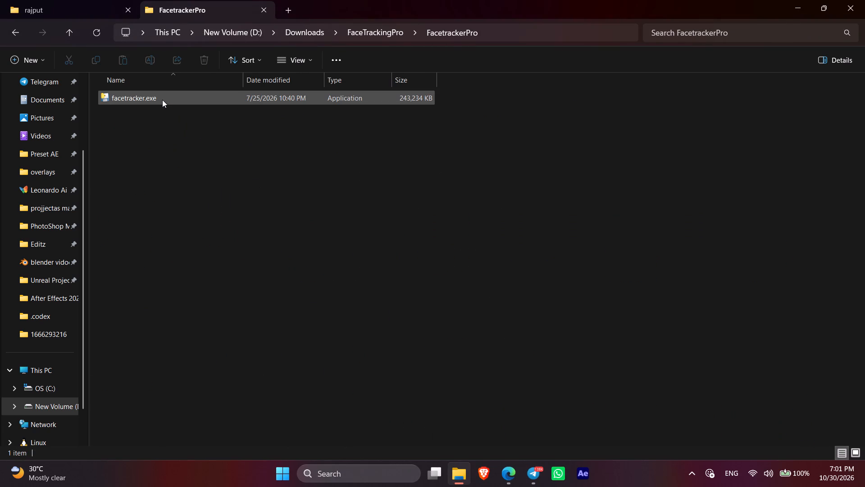
click(162, 100)
right_click(162, 100)
click(216, 100)
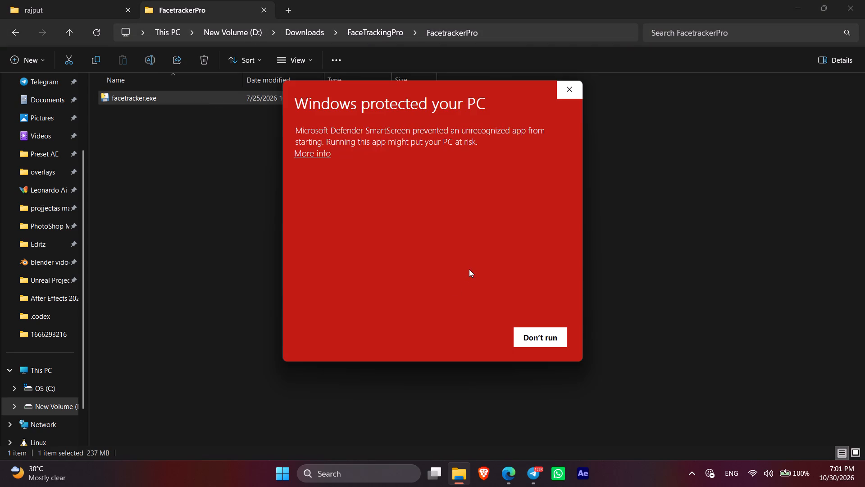
click(321, 156)
click(463, 330)
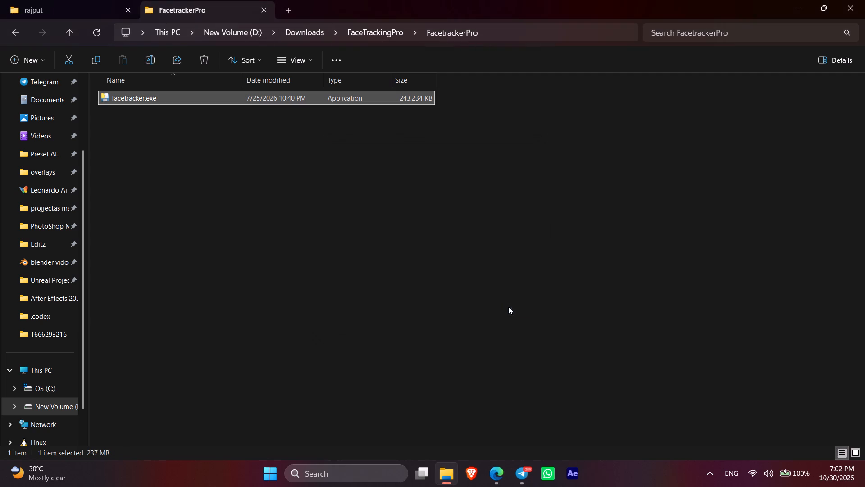
Go back up to the FaceTrackingPro folder and select FaceTrackingPro.jsxbin.
click(68, 37)
click(153, 120)
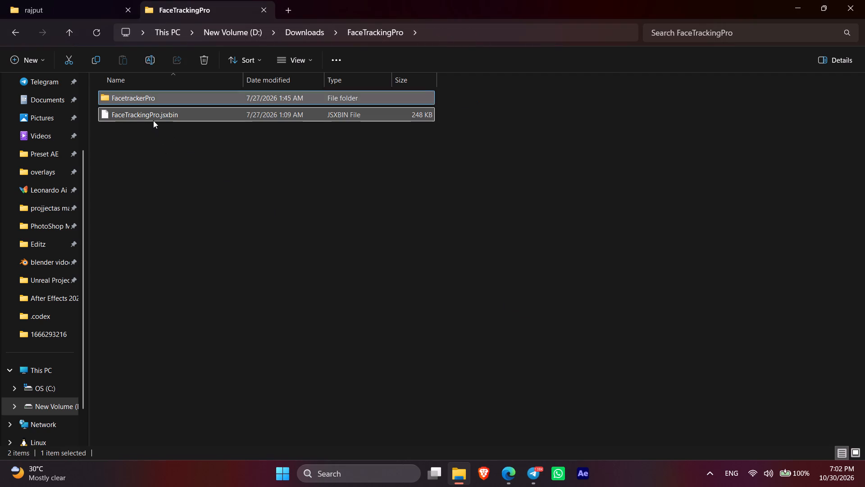
Open the YouTube tutorial "Fastest Head Tracking Script for After Effects" in Edge and pause at about 1:05 to examine how the script file is installed.
click(506, 467)
click(412, 0)
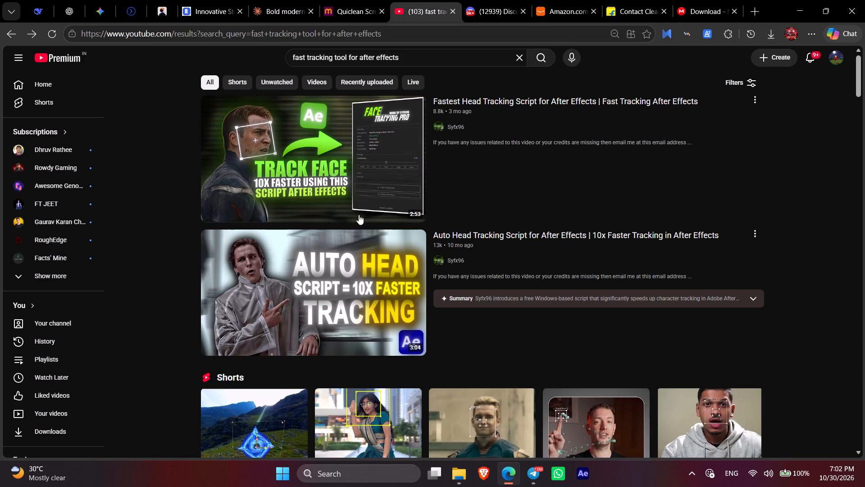
click(313, 163)
scroll(313, 163, up, 2)
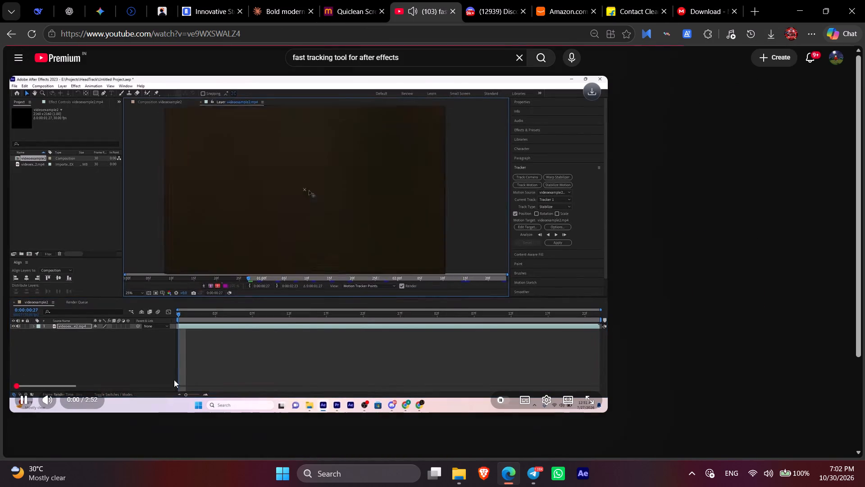
click(183, 389)
click(184, 386)
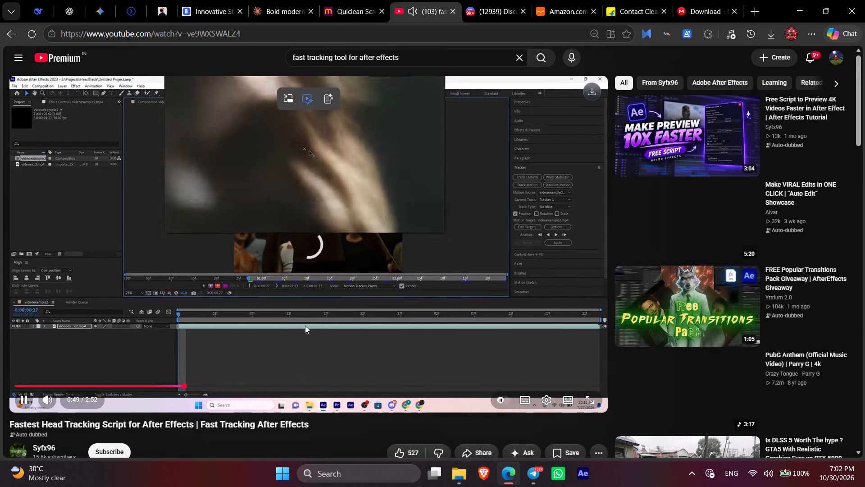
key(Right)
key(Right)
key(Right)
key(Right)
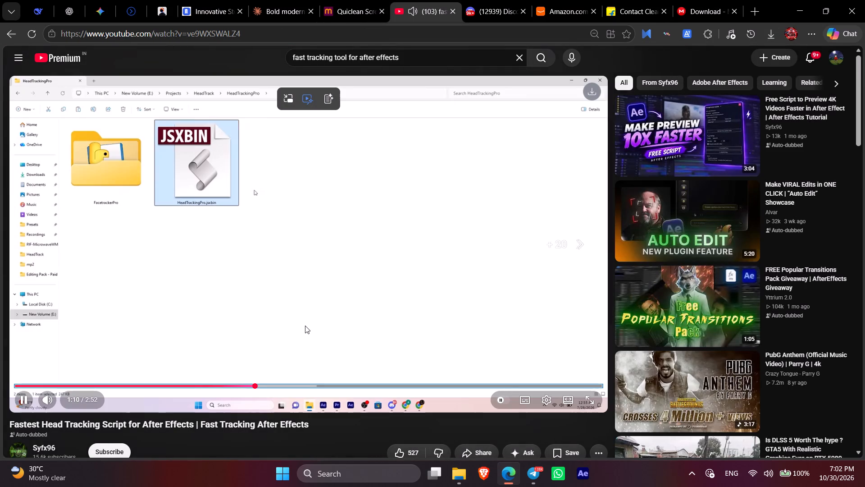
key(Left)
key(Left)
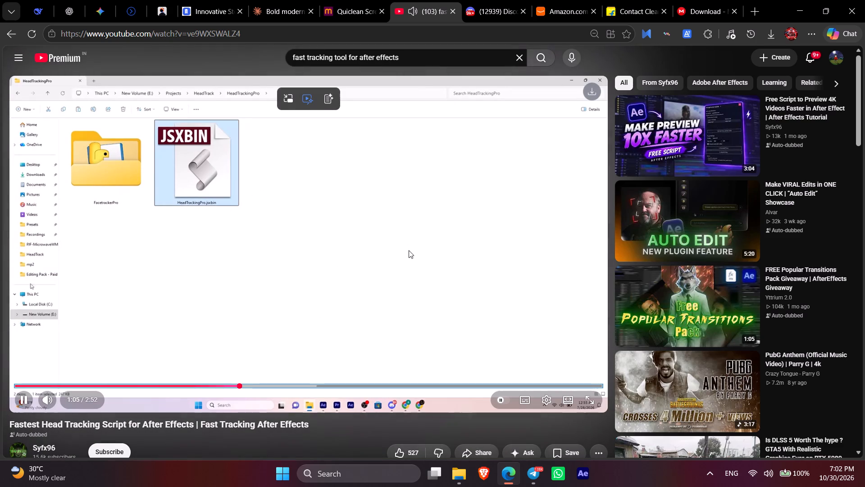
click(404, 270)
In File Explorer, copy FaceTrackingPro.jsxbin from the extracted FaceTrackingPro folder in Downloads.
click(465, 476)
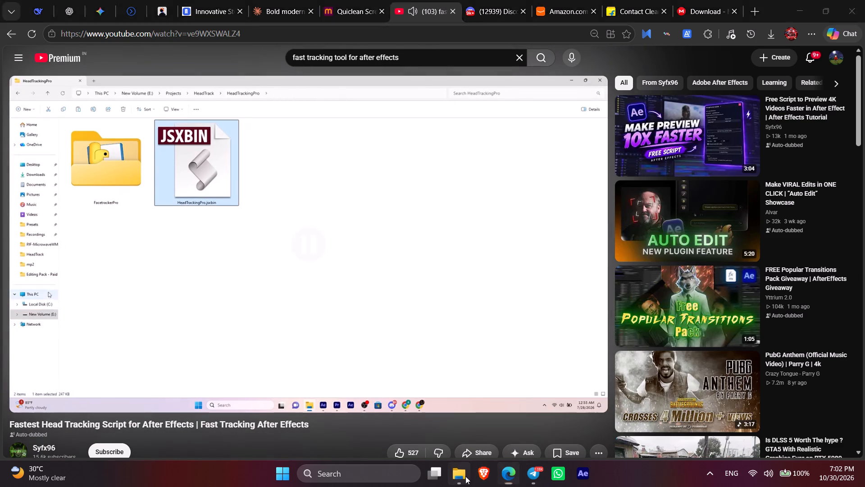
right_click(196, 119)
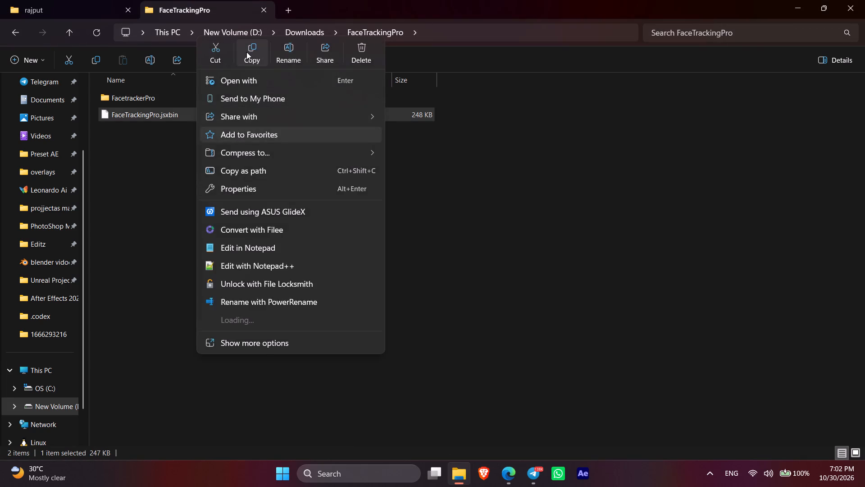
click(246, 52)
In a new Explorer tab, paste the script into C:\Program Files\Adobe\Adobe After Effects 2026\Support Files\Scripts\ScriptUI Panels, granting permission, and minimise the window.
click(280, 14)
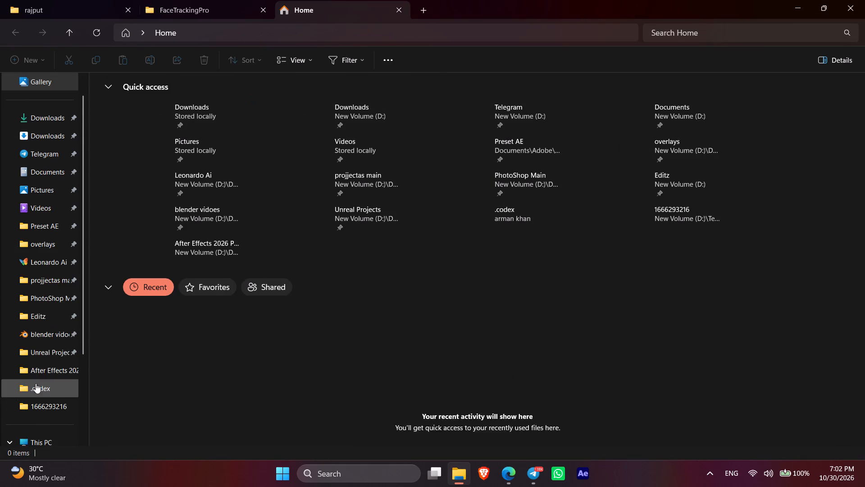
click(56, 443)
click(171, 120)
double_click(165, 115)
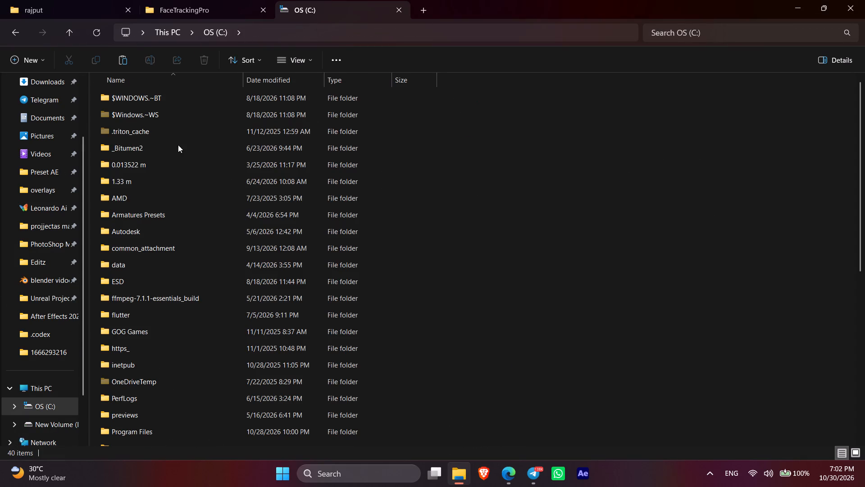
double_click(178, 427)
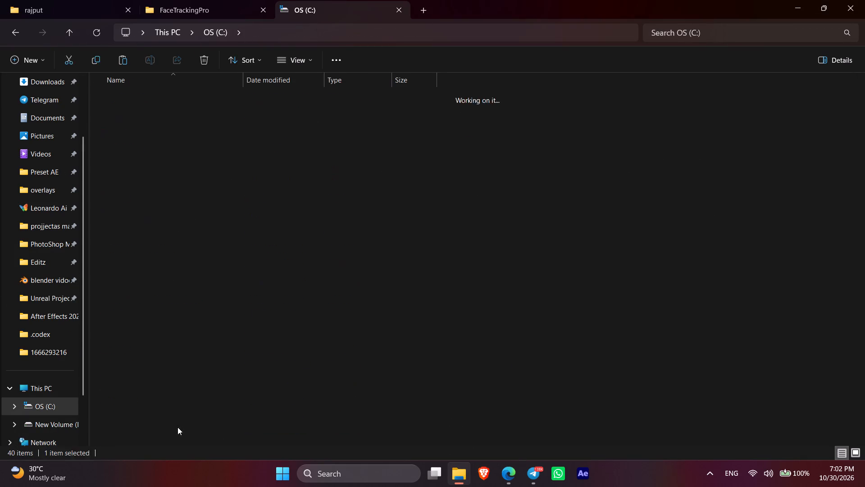
double_click(214, 111)
double_click(205, 96)
double_click(205, 96)
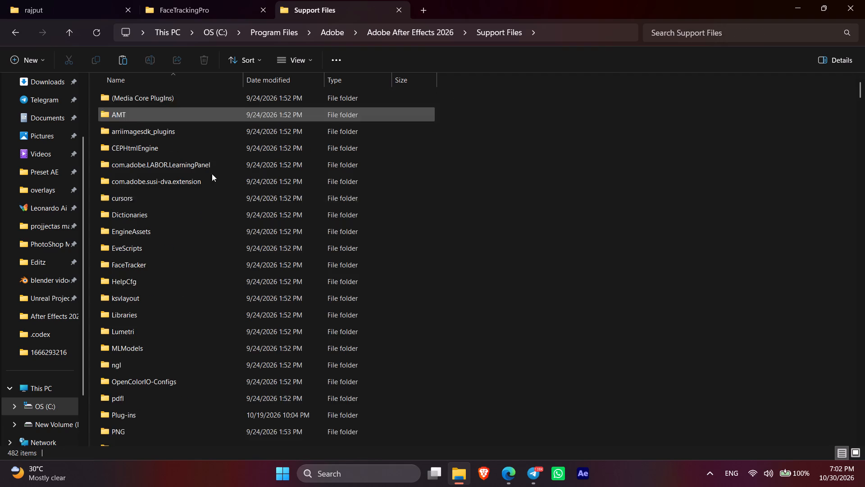
scroll(191, 417, down, 3)
double_click(170, 359)
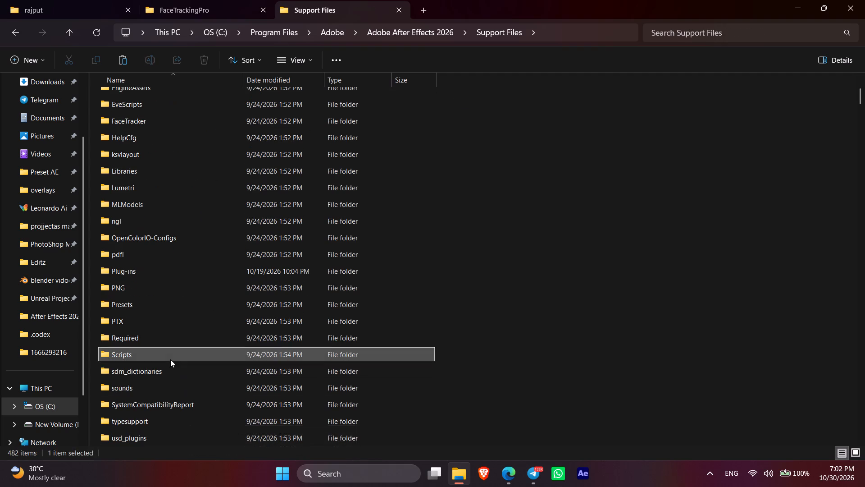
click(159, 138)
double_click(157, 136)
click(517, 364)
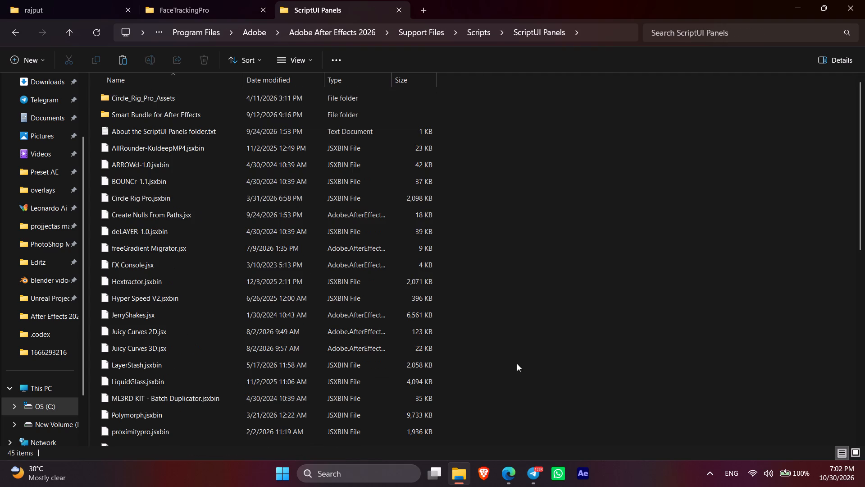
key(ctrl+v)
key(Return)
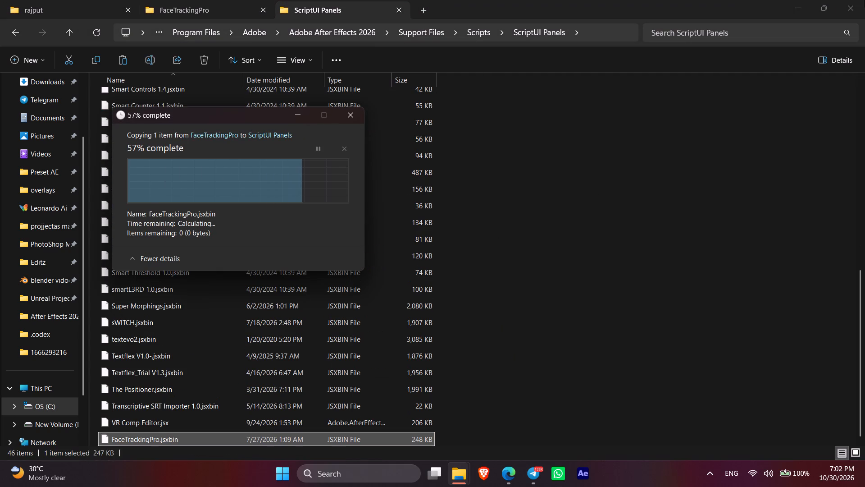
click(806, 1)
Launch After Effects.
click(584, 486)
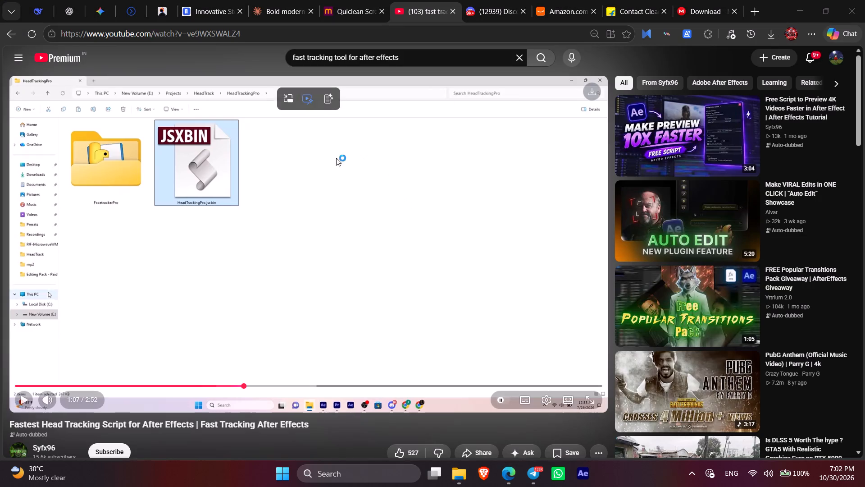
Resume the head tracking tutorial in Edge, switch to "Free Script to Preview 4K Videos Faster in After Effect", and skim it to about 2:04.
click(228, 177)
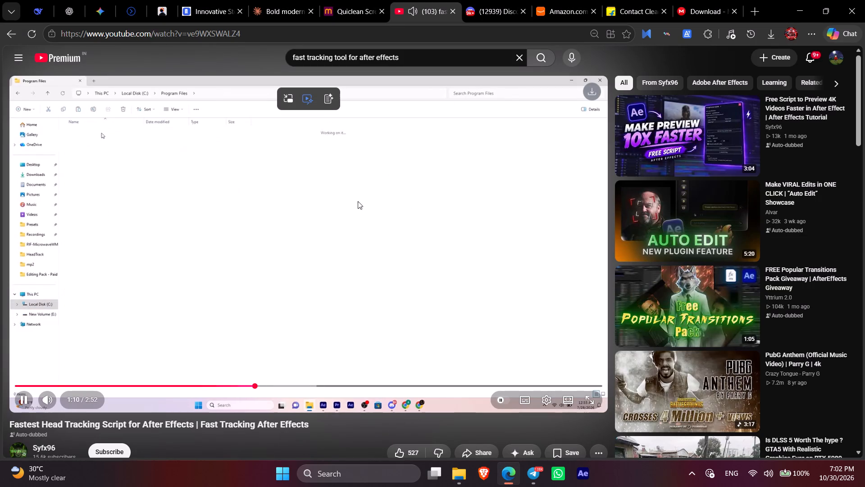
click(719, 120)
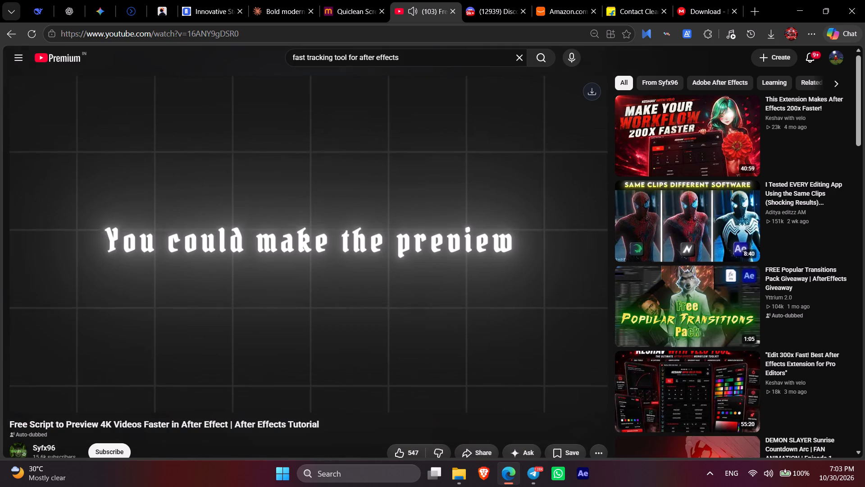
key(Down)
key(Right)
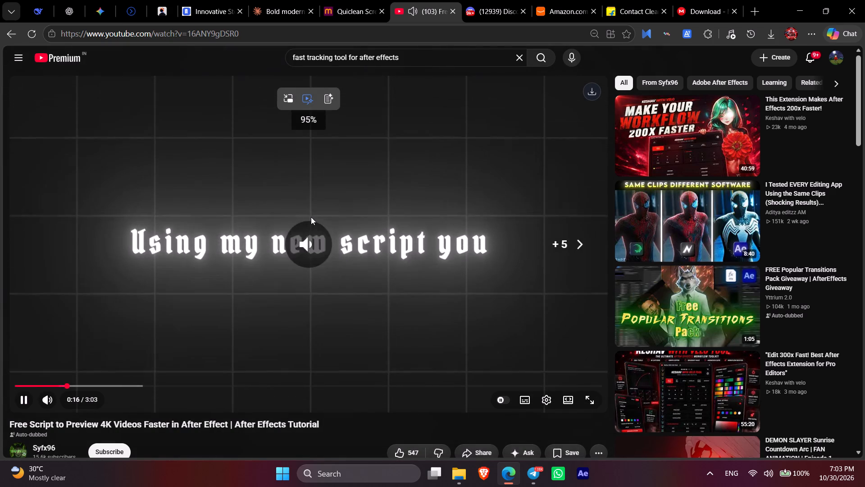
key(Right)
key(Down)
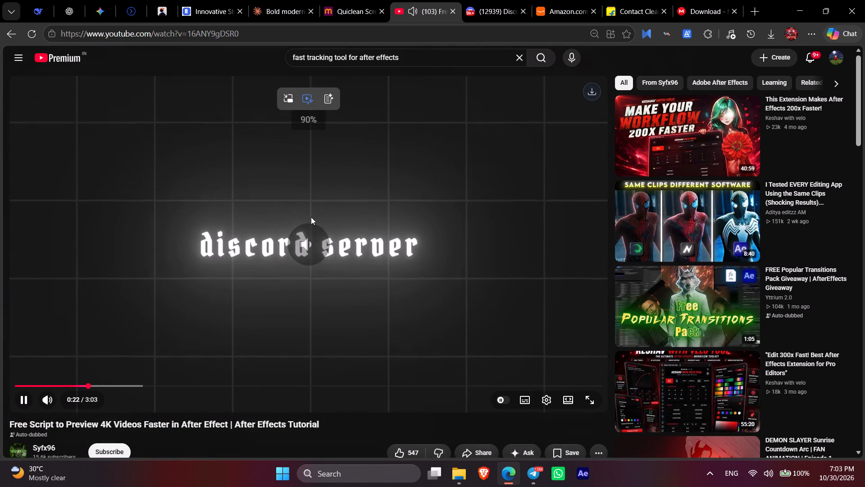
key(Up)
key(Up)
key(Up)
key(Up)
key(Up)
key(Up)
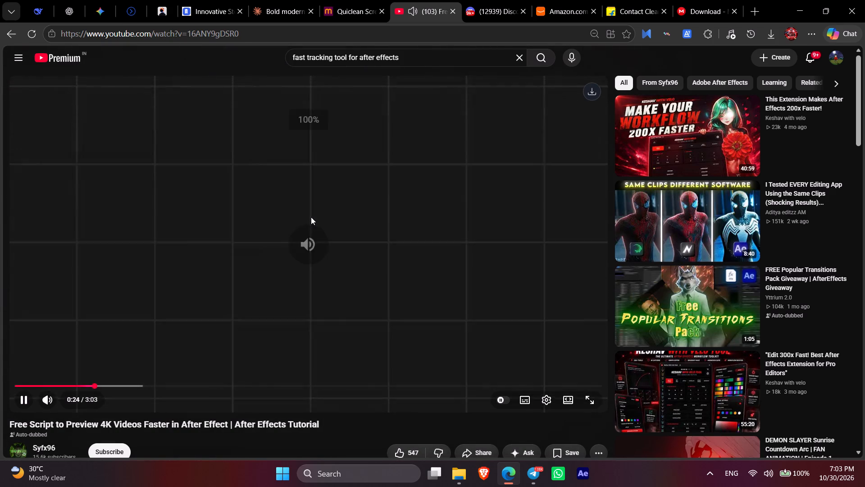
key(Right)
key(Right)
key(Right)
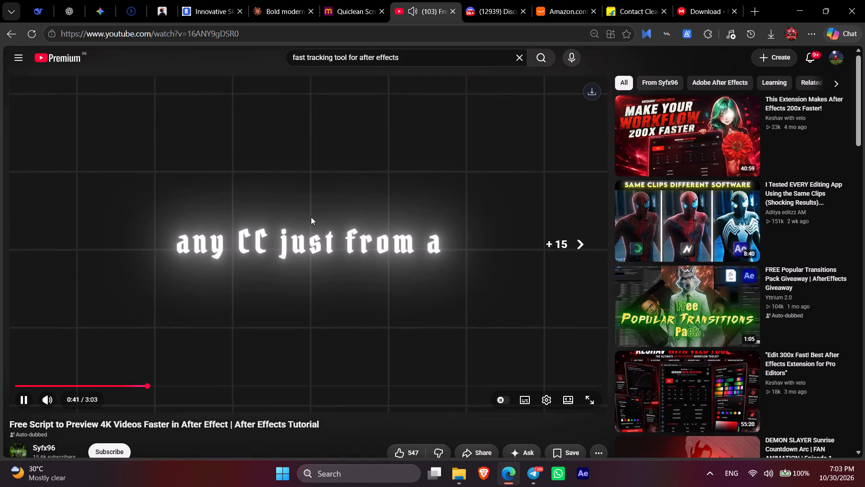
key(Right)
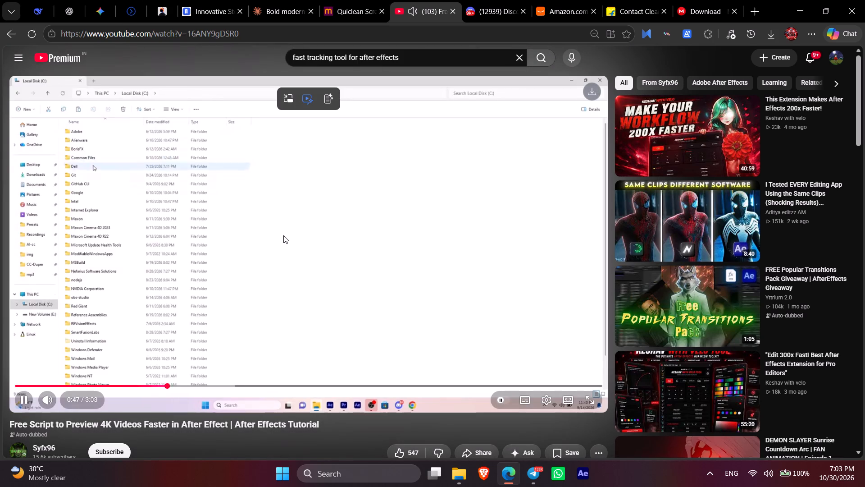
key(Right)
key(Right)
key(Right)
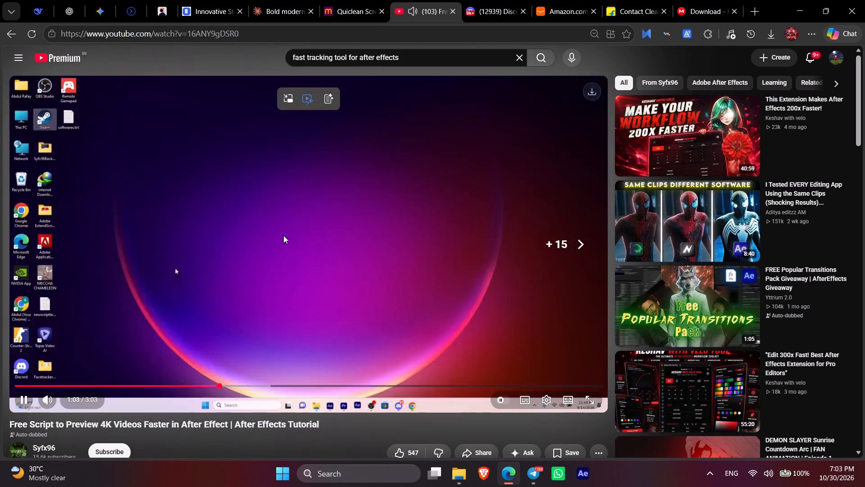
key(Right)
key(Right)
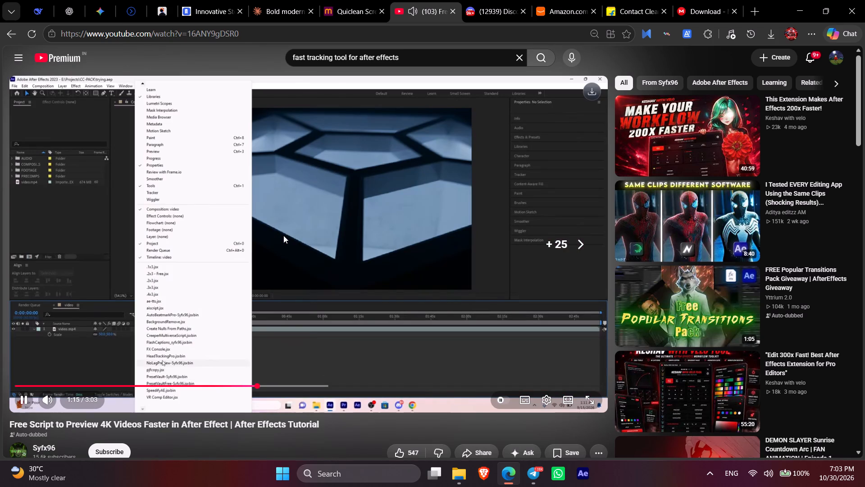
key(Right)
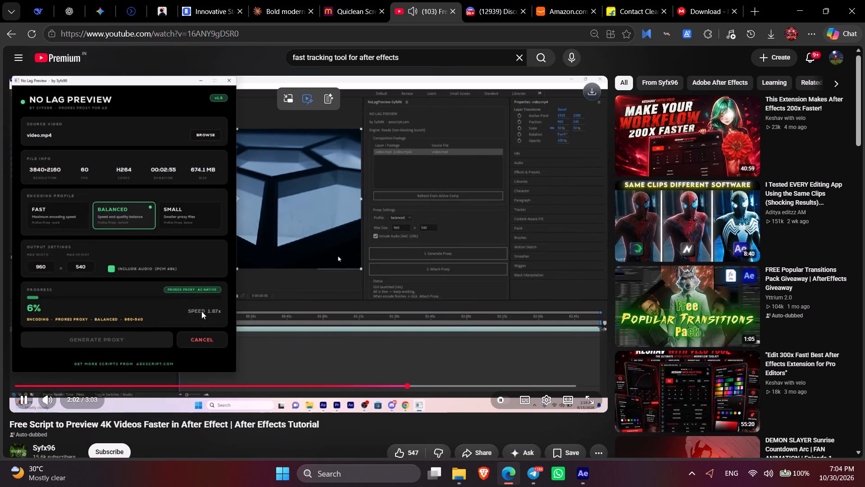
click(367, 258)
Switch to After Effects, open the recent project 5th edit rajput, and select the IMG_0589.MP4 layer in Comp 1.
click(586, 480)
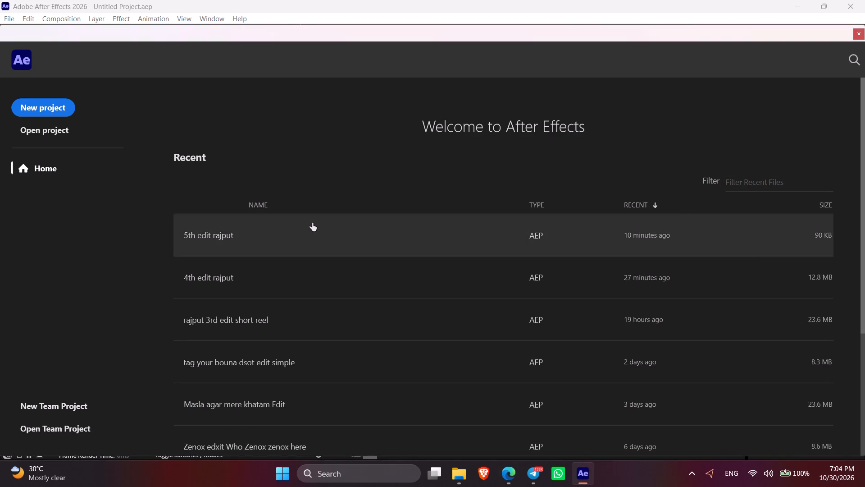
click(312, 229)
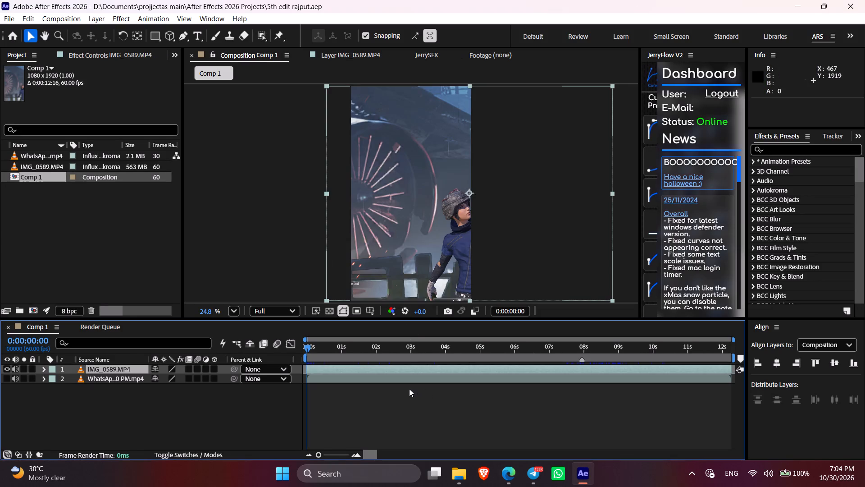
click(409, 389)
click(392, 368)
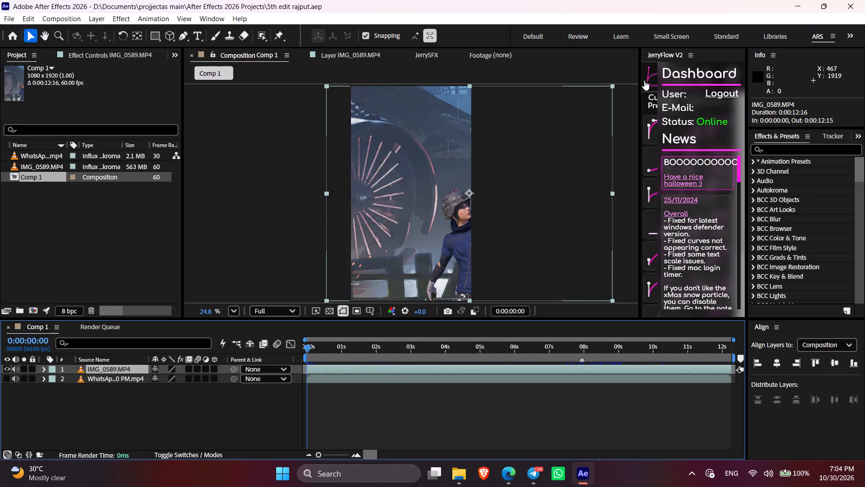
Open the FaceTrackingPro.jsxbin script and dock its panel in the Project panel group, after Texto.
click(214, 22)
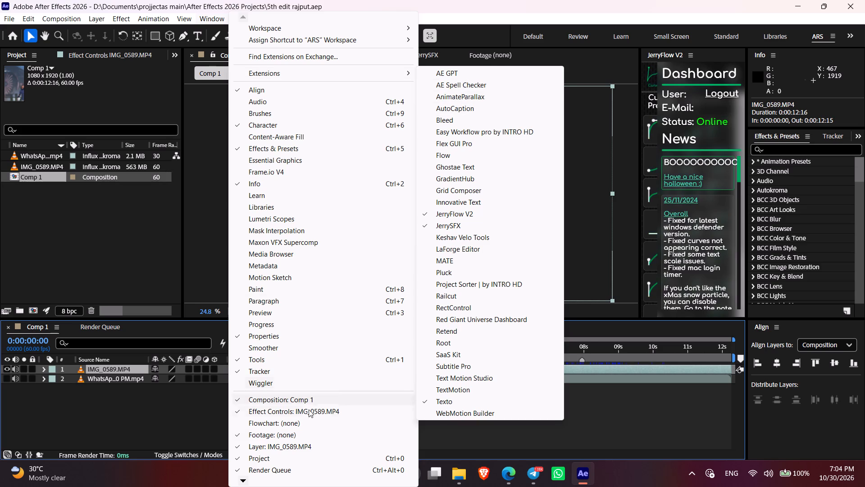
click(241, 480)
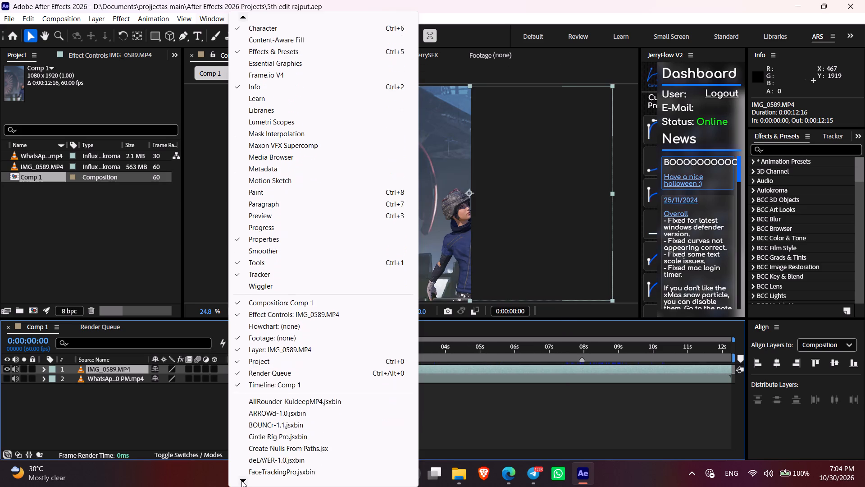
click(272, 352)
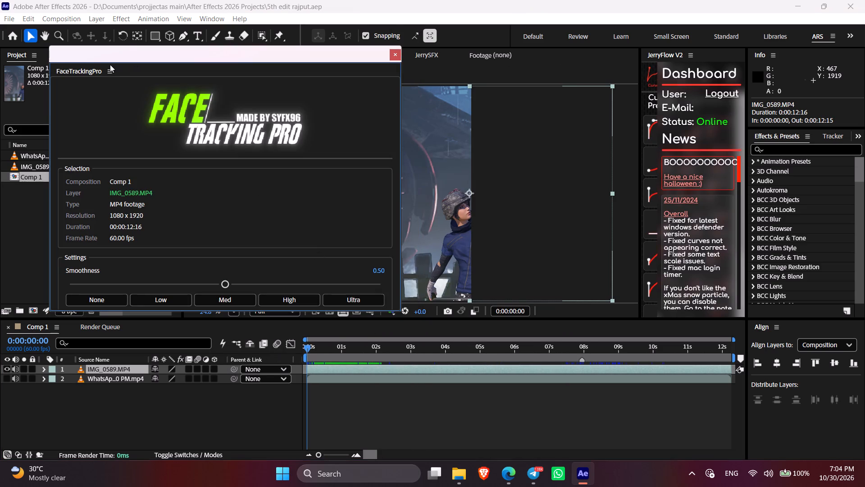
drag(83, 70, 128, 55)
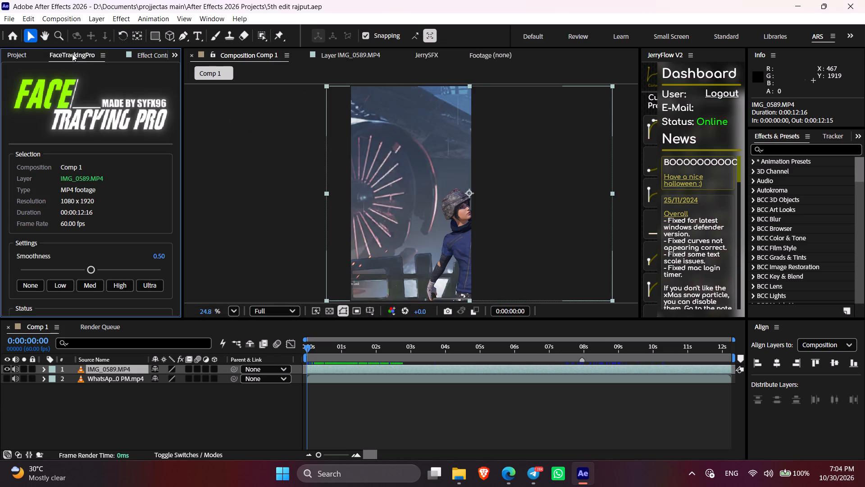
drag(68, 52, 146, 51)
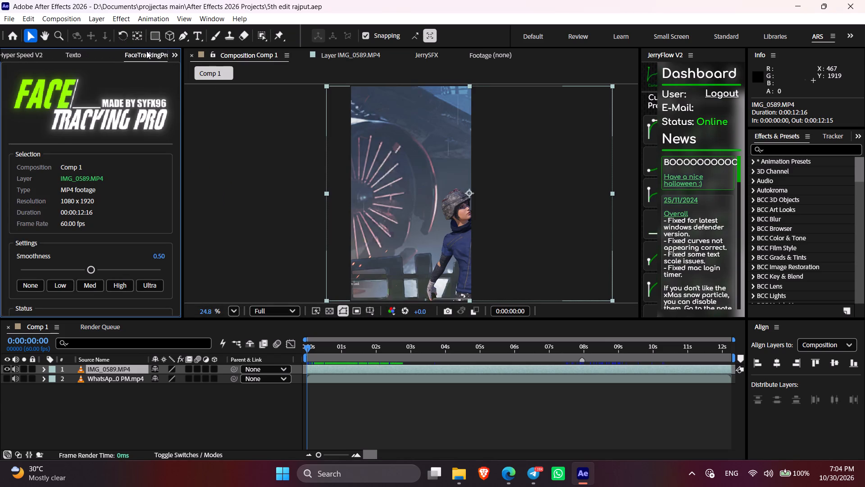
drag(146, 51, 150, 51)
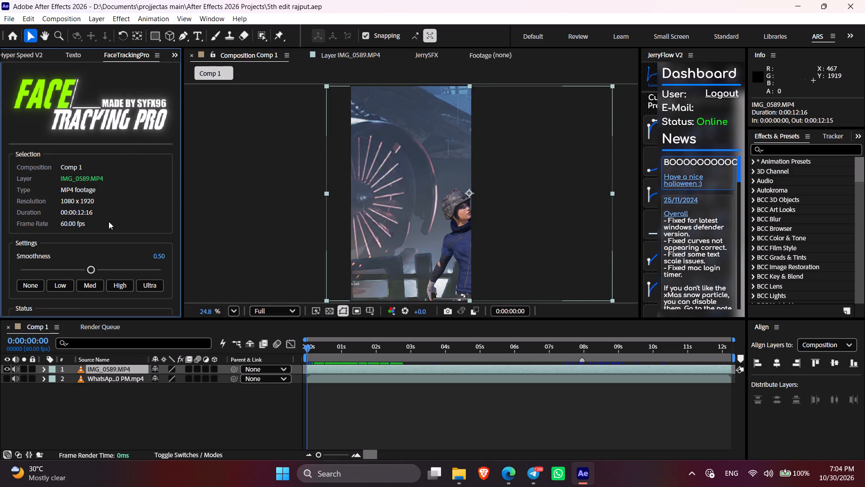
Set the Face Tracking Pro smoothness to the Low preset, 0.25.
scroll(140, 205, down, 2)
scroll(145, 209, up, 1)
scroll(145, 210, down, 1)
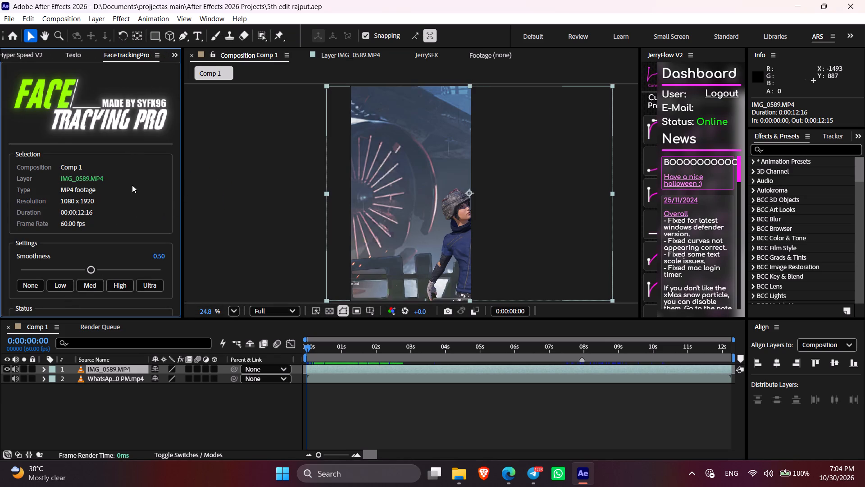
scroll(129, 188, down, 4)
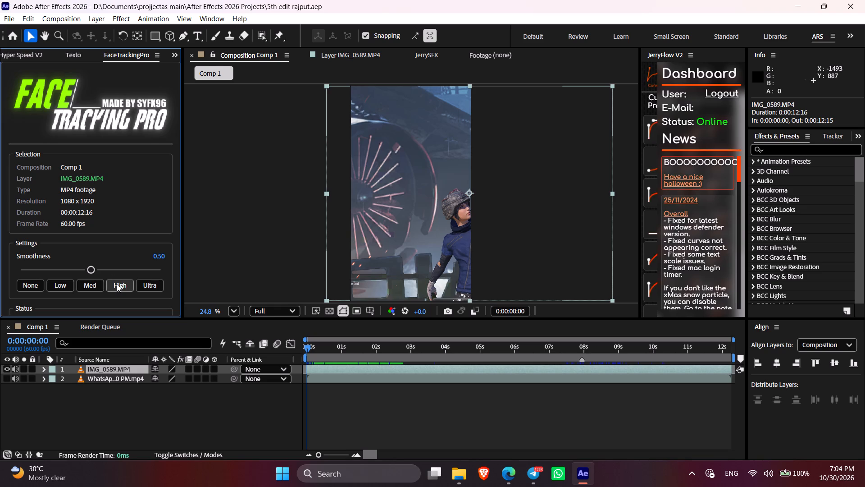
scroll(101, 209, down, 4)
click(55, 288)
Examine the FaceTrackingPro panel for the remaining controls from the Status section downward.
scroll(157, 168, down, 2)
scroll(157, 168, up, 1)
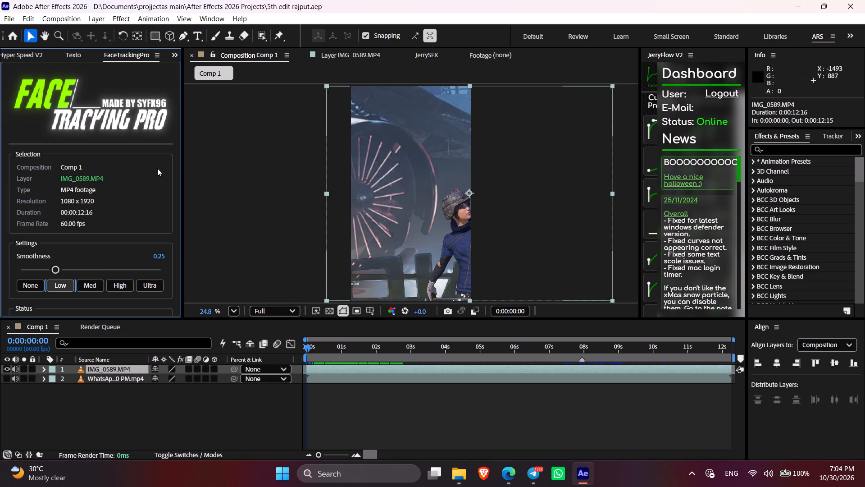
scroll(60, 311, down, 4)
scroll(126, 276, down, 1)
scroll(126, 276, up, 3)
scroll(126, 276, down, 3)
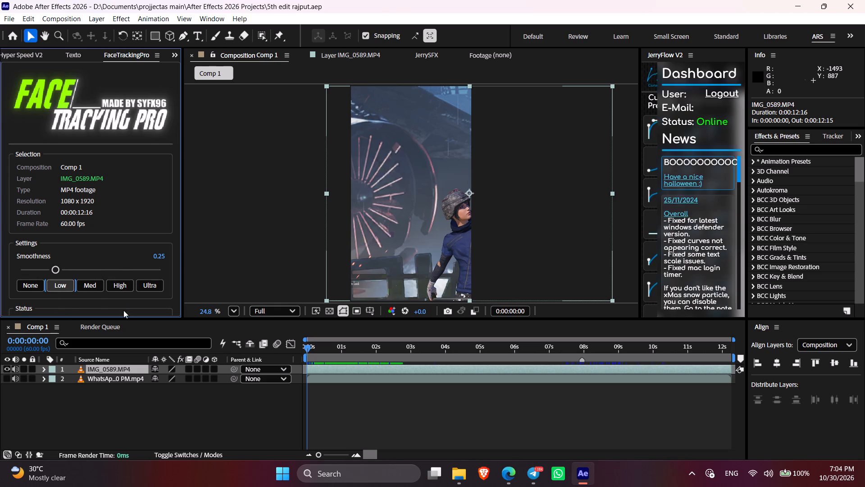
scroll(98, 165, down, 5)
scroll(98, 165, up, 1)
scroll(98, 165, down, 2)
scroll(98, 165, up, 1)
scroll(98, 165, down, 1)
scroll(98, 165, up, 8)
scroll(98, 165, down, 2)
scroll(98, 165, up, 1)
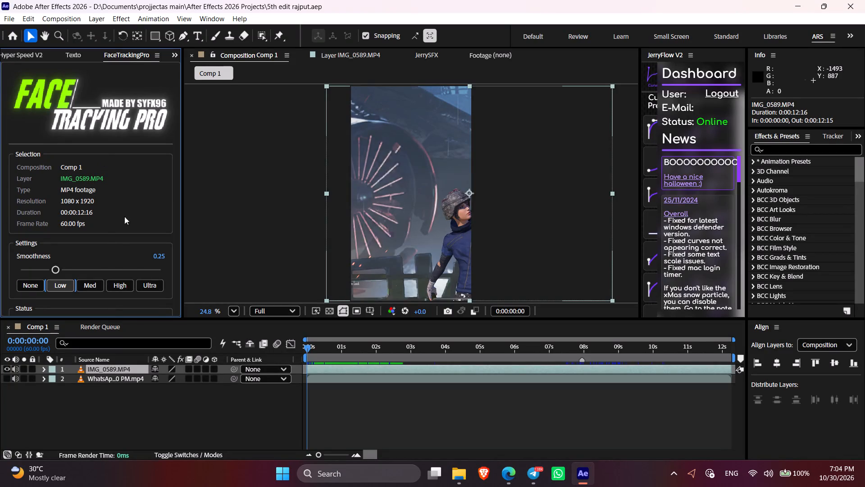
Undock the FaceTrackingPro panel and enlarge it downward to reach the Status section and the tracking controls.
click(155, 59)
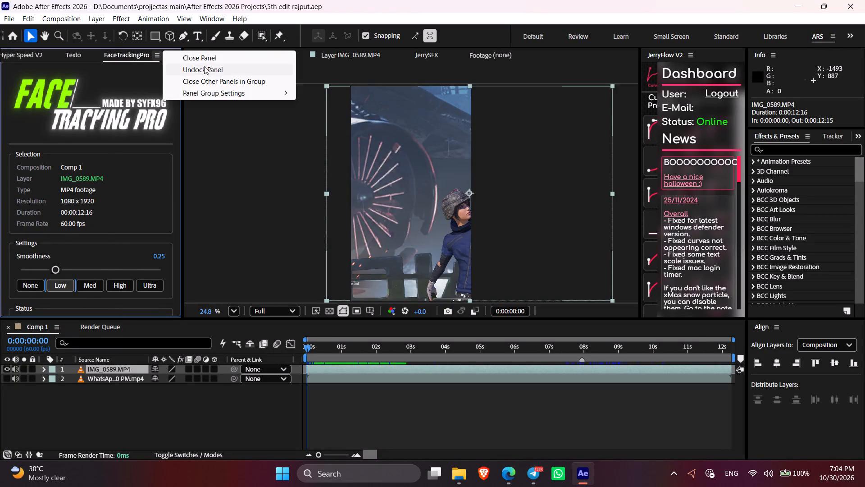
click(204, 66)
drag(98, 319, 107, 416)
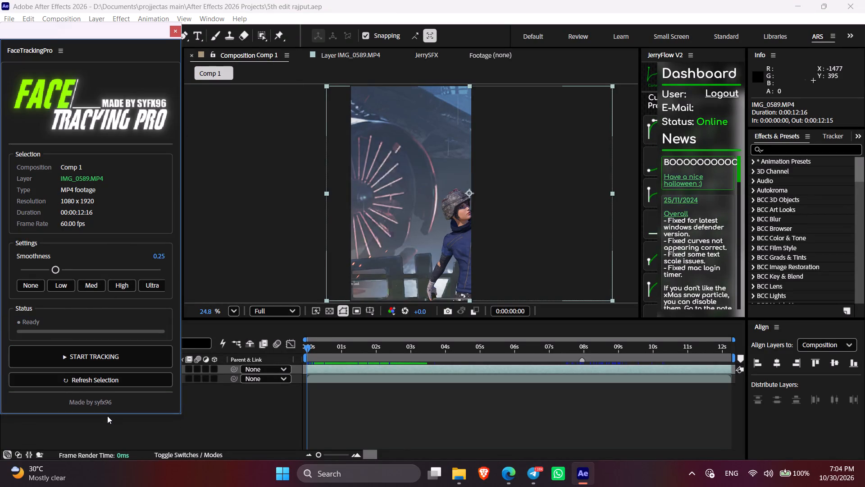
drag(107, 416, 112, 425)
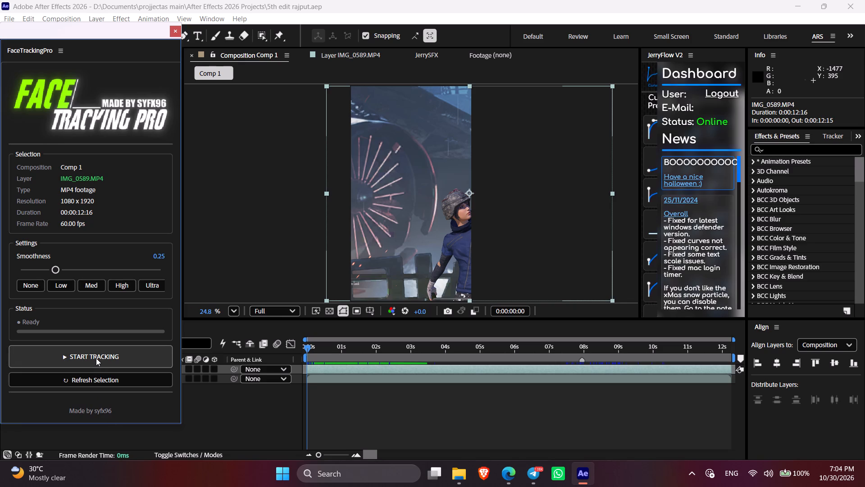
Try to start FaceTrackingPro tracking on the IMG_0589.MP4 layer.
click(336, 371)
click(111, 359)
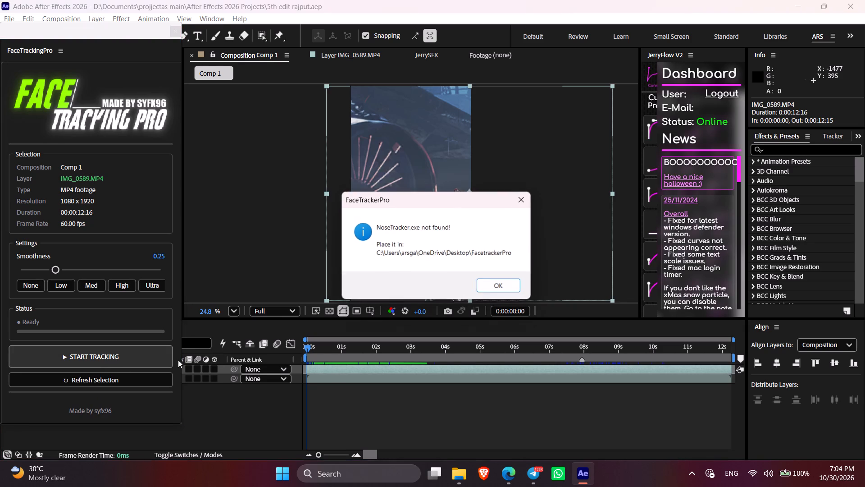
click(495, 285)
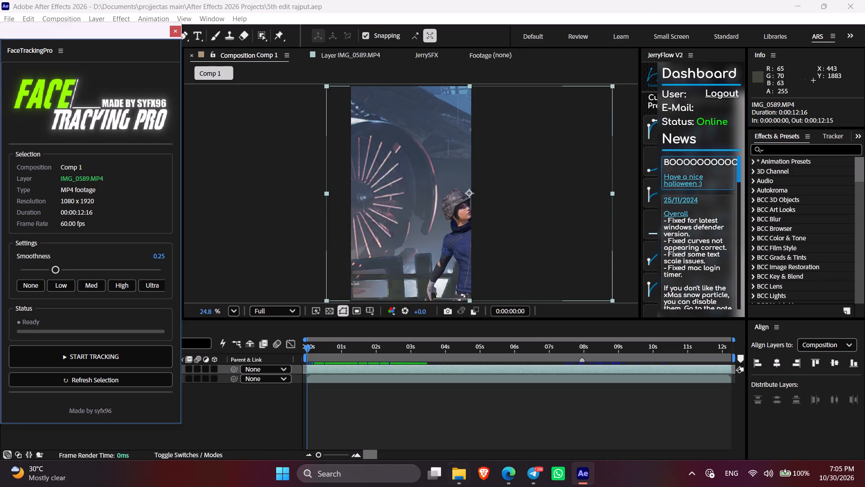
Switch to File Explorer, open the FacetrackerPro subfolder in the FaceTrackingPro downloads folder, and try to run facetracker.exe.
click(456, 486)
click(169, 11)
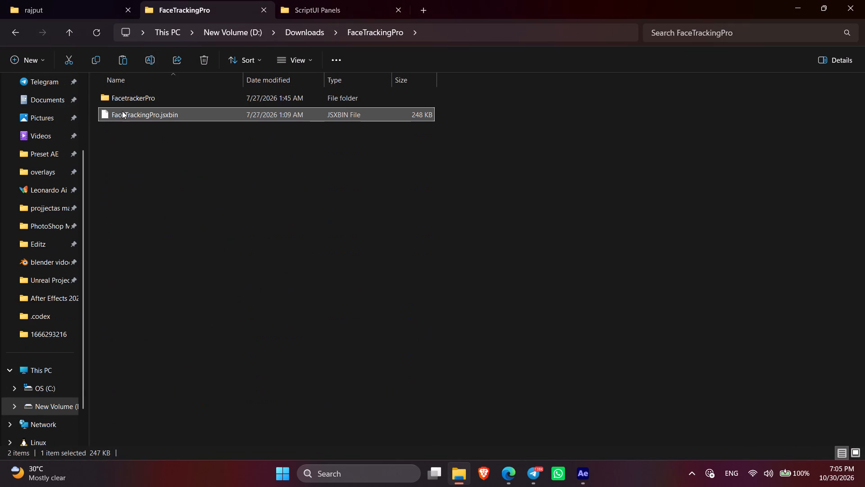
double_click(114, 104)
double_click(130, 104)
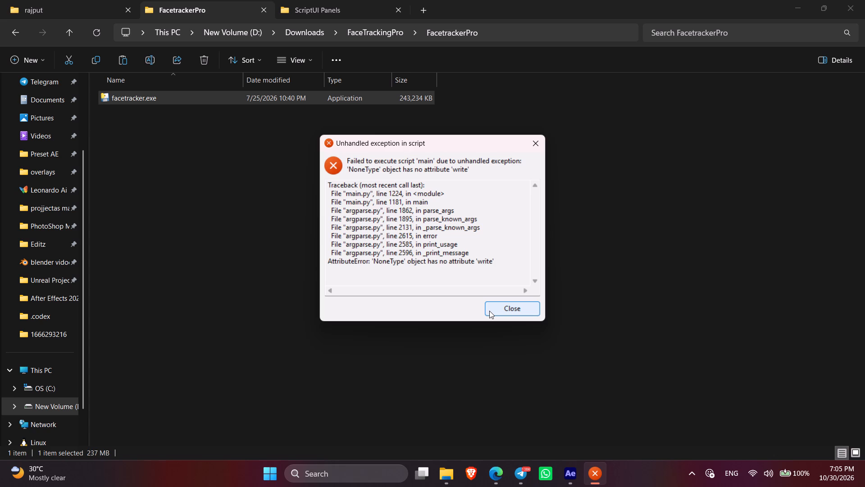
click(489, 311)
Return to After Effects and close the floating FaceTrackingPro panel.
click(585, 472)
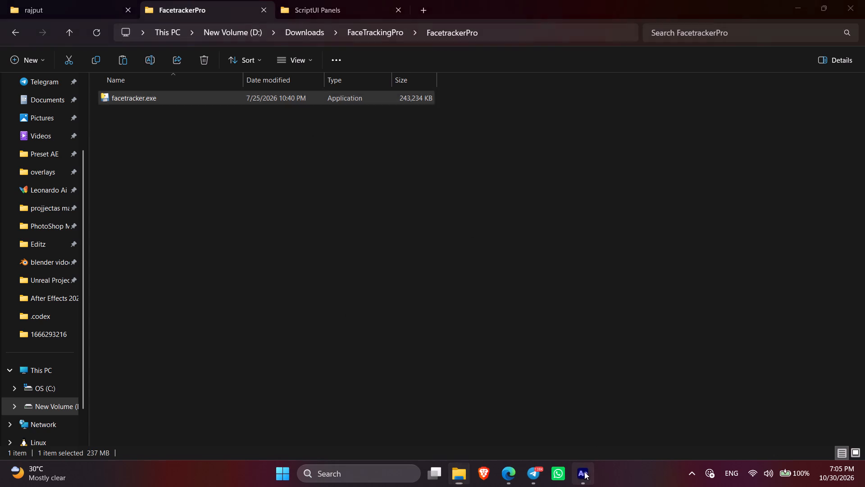
click(174, 33)
click(459, 398)
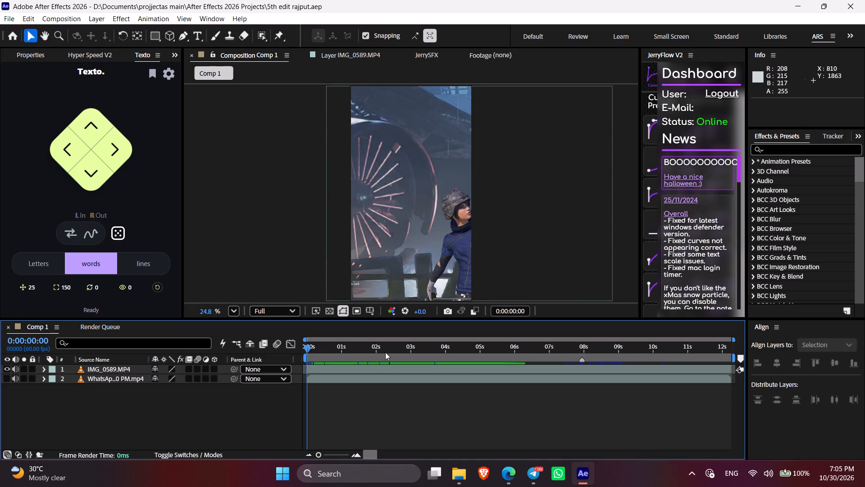
Start Stabilize Motion on the IMG_0589.MP4 layer with the built-in Tracker.
click(409, 368)
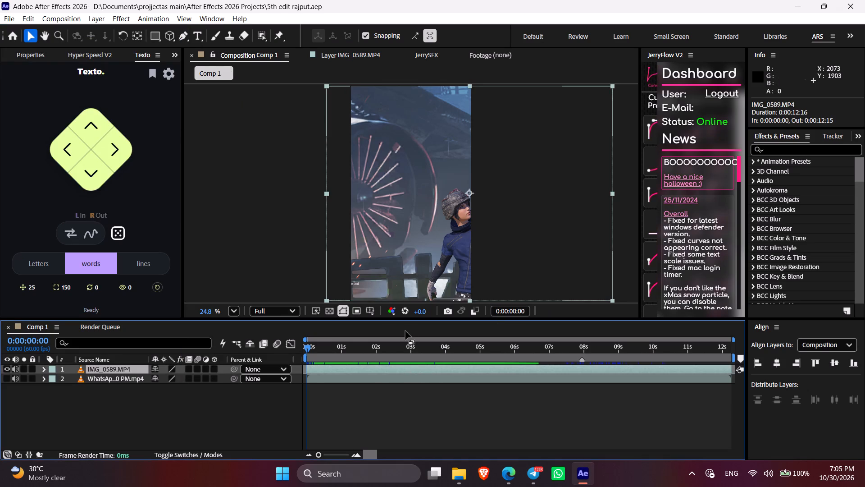
click(273, 305)
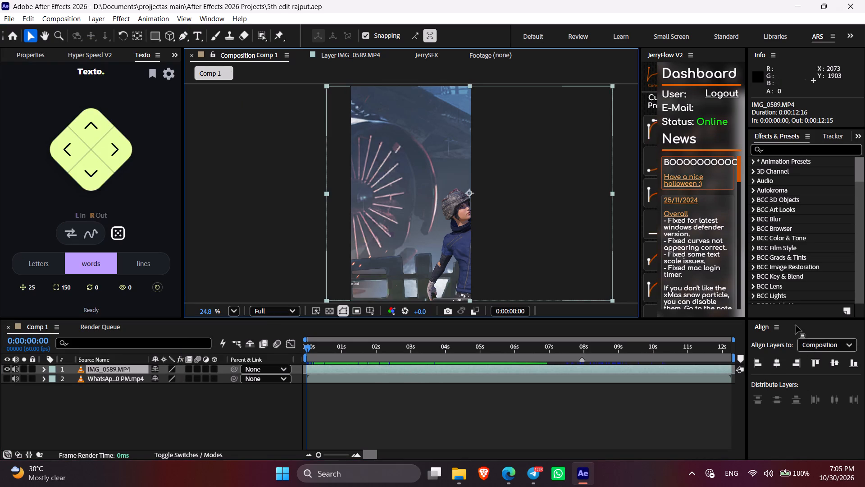
click(837, 133)
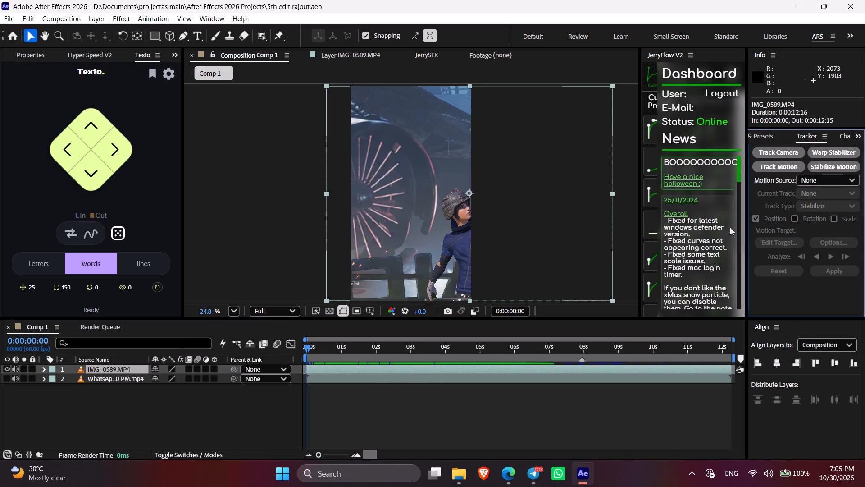
click(829, 165)
Place Track Point 1 on the character's nose, then enlarge its search region and feature region to cover the face.
scroll(448, 212, up, 1)
scroll(448, 212, down, 1)
scroll(448, 212, up, 2)
scroll(448, 212, down, 3)
scroll(448, 212, up, 6)
scroll(448, 212, down, 1)
scroll(448, 212, up, 1)
scroll(448, 212, down, 1)
scroll(448, 212, up, 1)
scroll(448, 212, down, 2)
scroll(448, 212, up, 1)
scroll(448, 212, down, 1)
scroll(448, 212, up, 3)
scroll(448, 212, down, 2)
scroll(448, 212, up, 2)
scroll(448, 212, down, 1)
scroll(448, 212, up, 1)
scroll(427, 199, down, 2)
scroll(427, 199, up, 5)
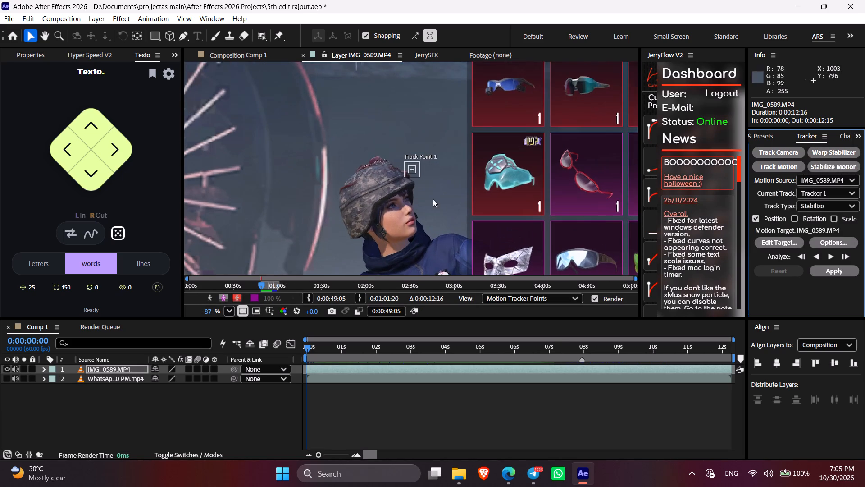
click(652, 80)
drag(413, 170, 413, 174)
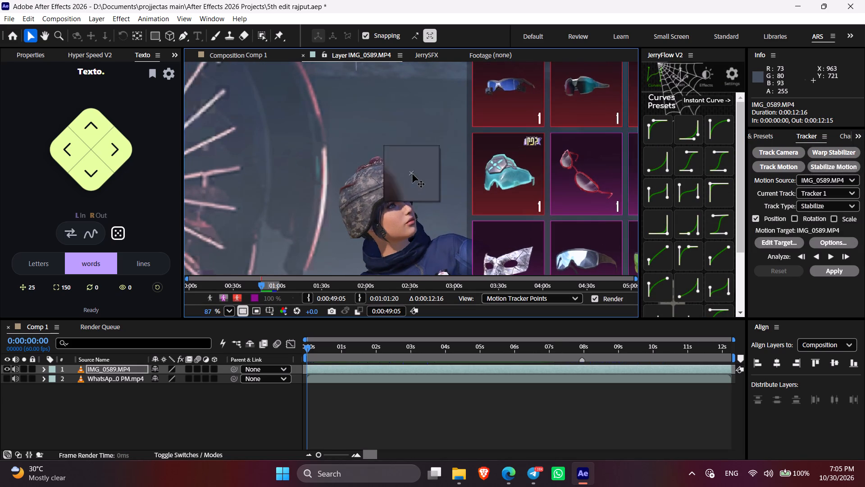
drag(413, 174, 411, 211)
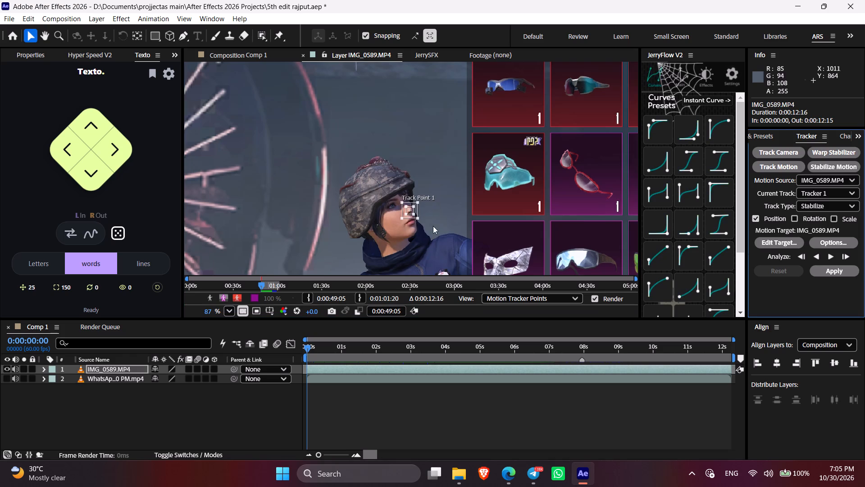
drag(417, 220, 443, 252)
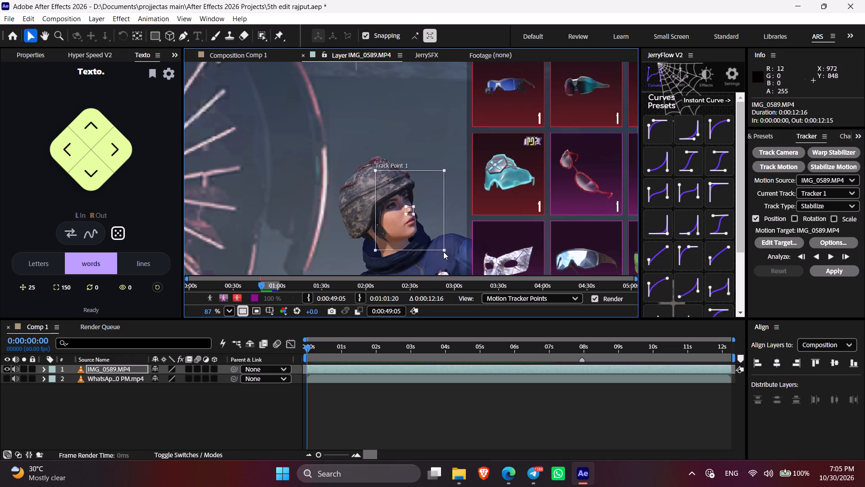
drag(443, 252, 444, 252)
drag(414, 216, 430, 240)
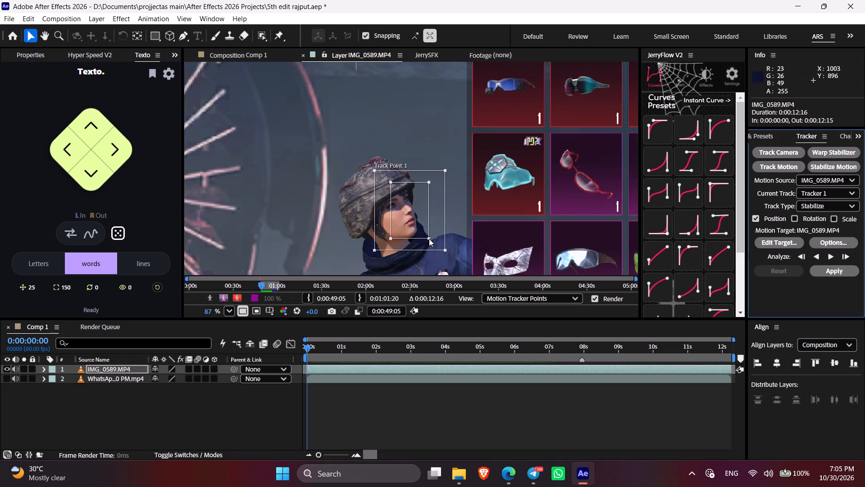
Analyze the motion track forward from the first frame and stop it at 0:00:00:19.
click(831, 257)
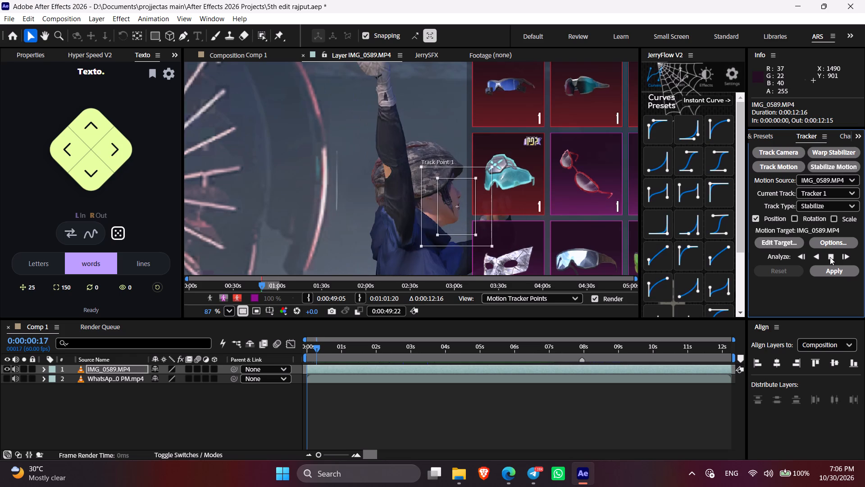
click(830, 257)
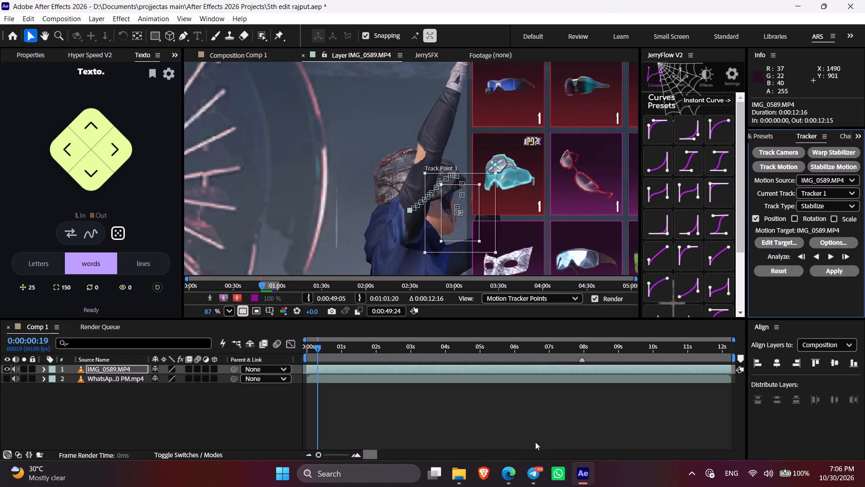
Switch to Microsoft Edge and search YouTube for "fast tracking tool program".
click(507, 469)
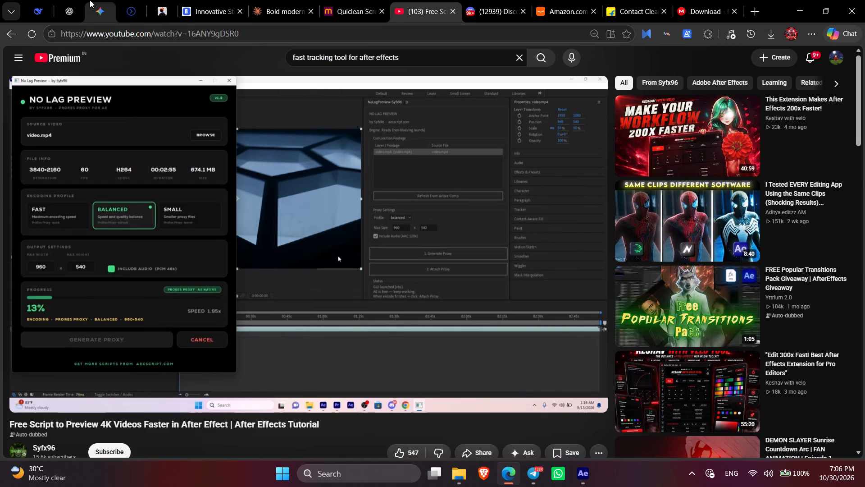
click(420, 59)
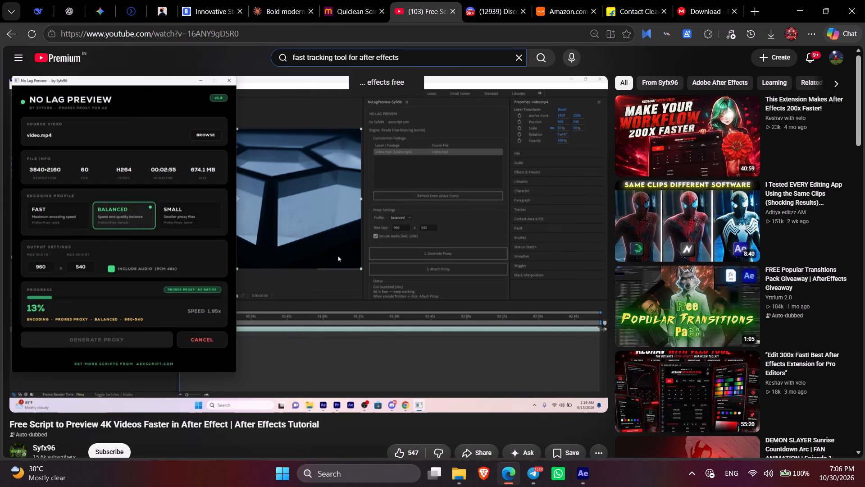
drag(360, 55, 547, 86)
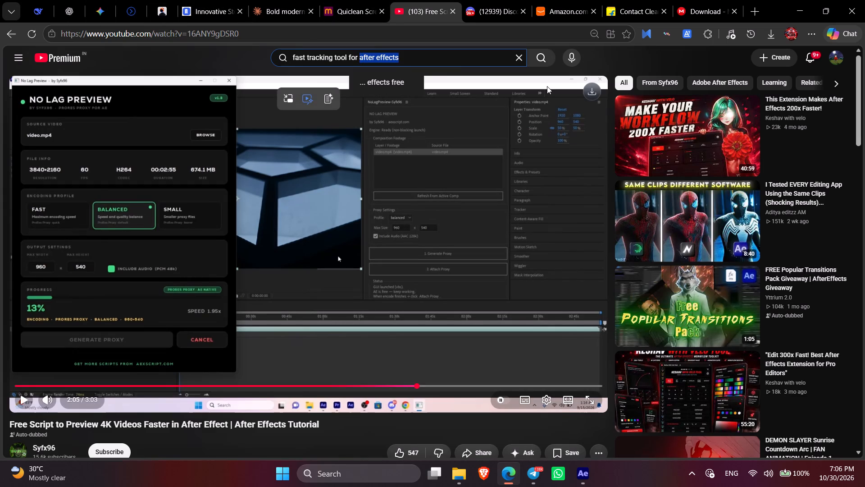
key(BackSpace)
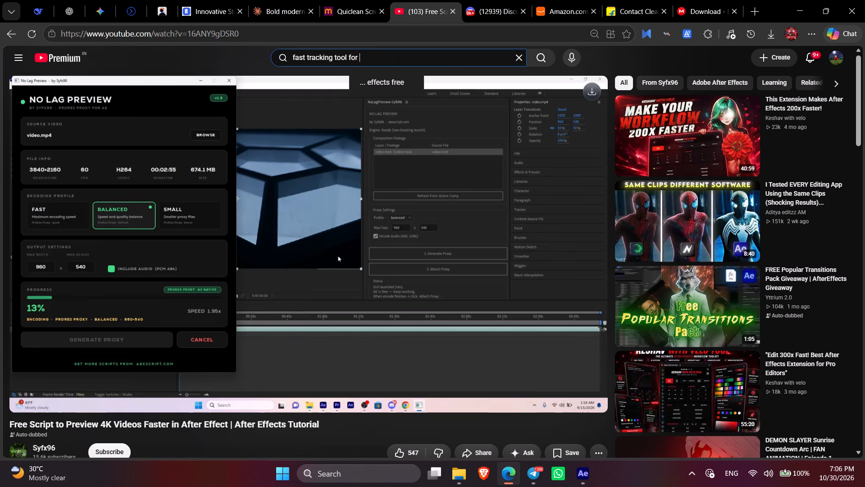
key(BackSpace)
key(BackSpace)
key(BackSpace)
key(BackSpace)
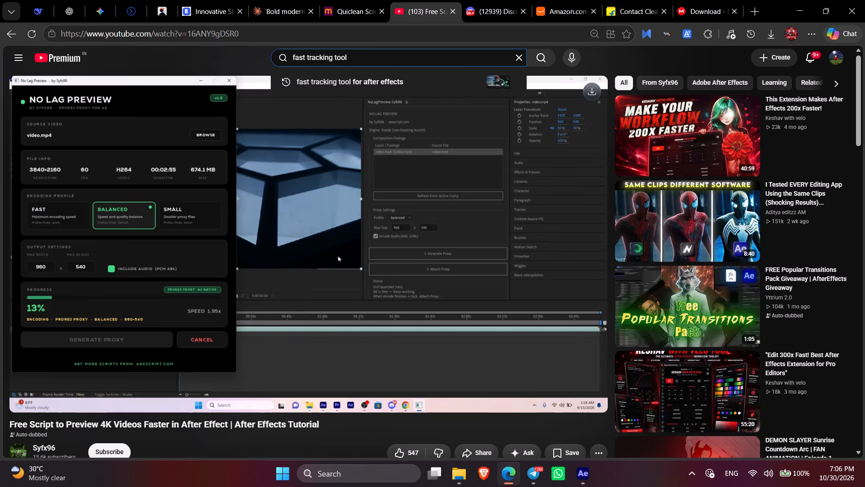
text(program)
key(Return)
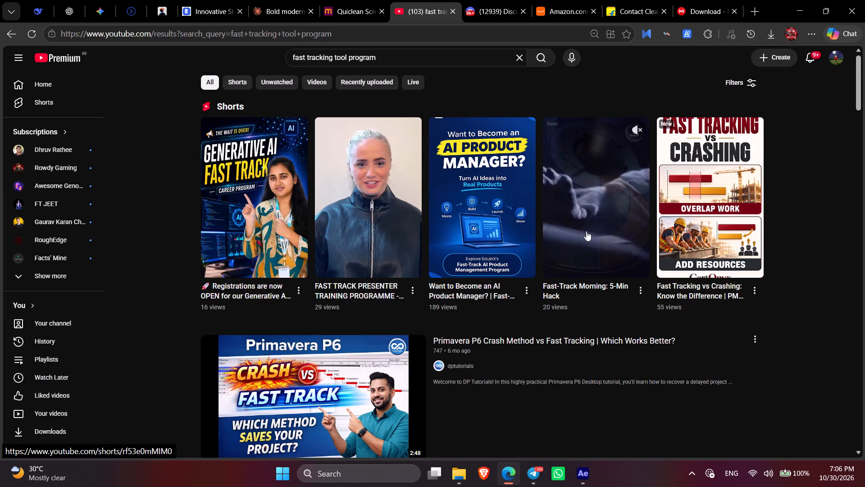
Look through the YouTube results for a suitable fast tracking program.
scroll(464, 281, down, 10)
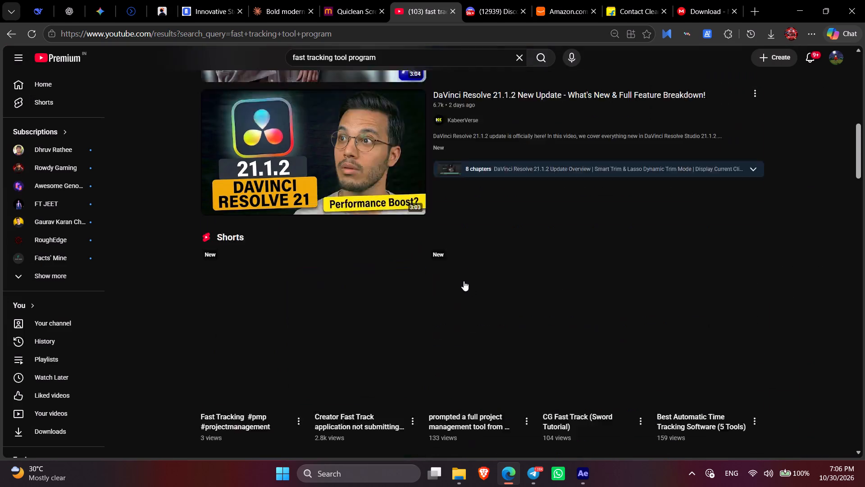
scroll(700, 200, up, 2)
scroll(700, 200, down, 2)
scroll(700, 200, up, 1)
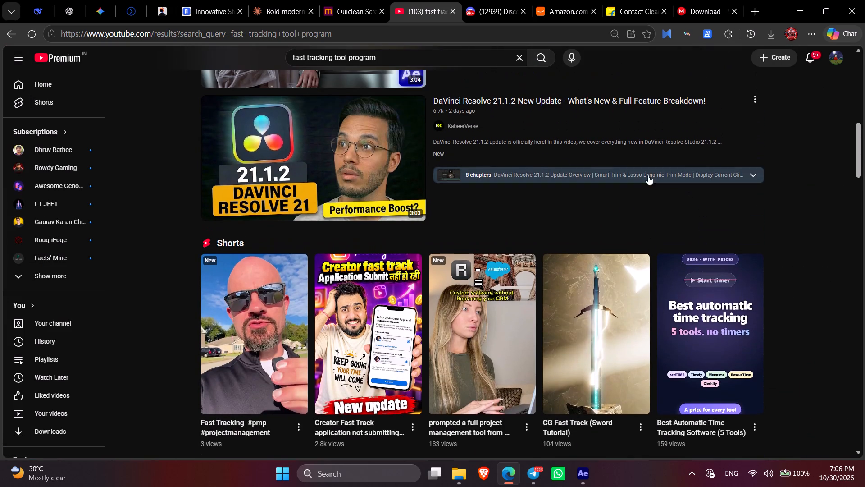
drag(860, 161, 843, 214)
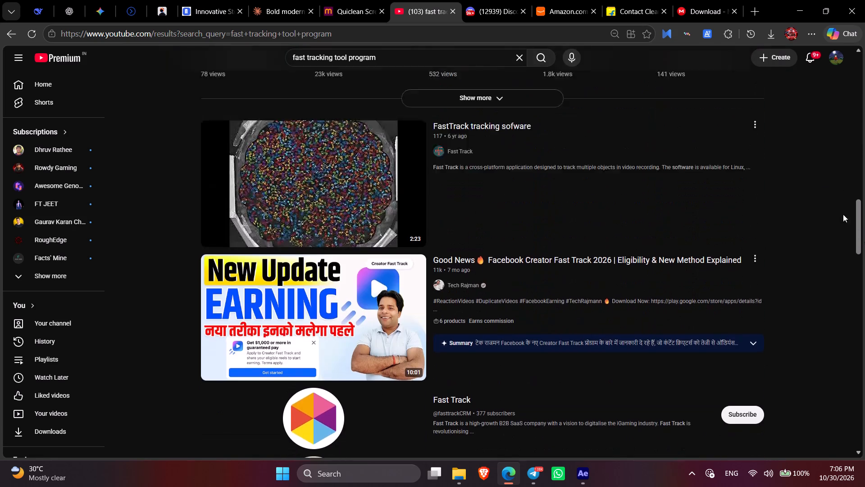
drag(843, 214, 836, 177)
click(514, 59)
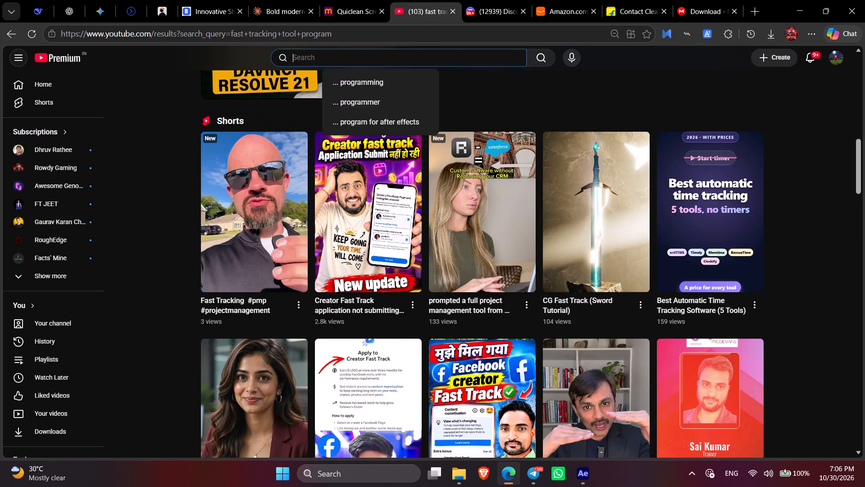
text(camera tracking tool)
key(space)
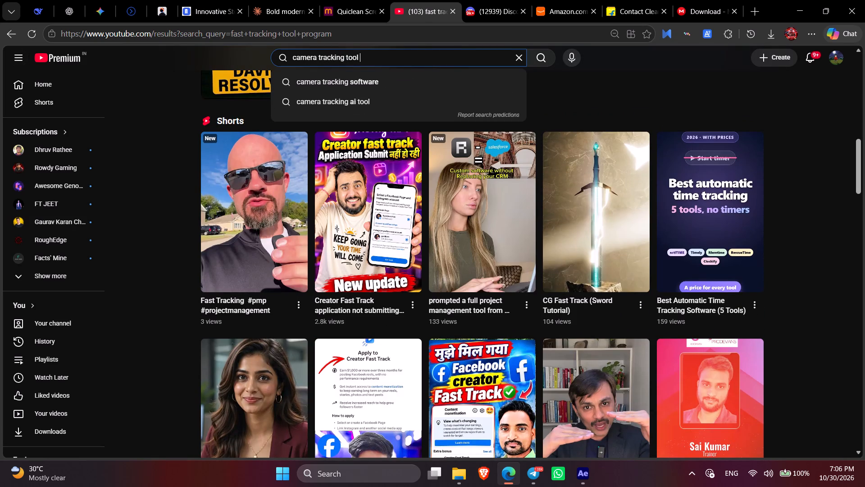
click(413, 82)
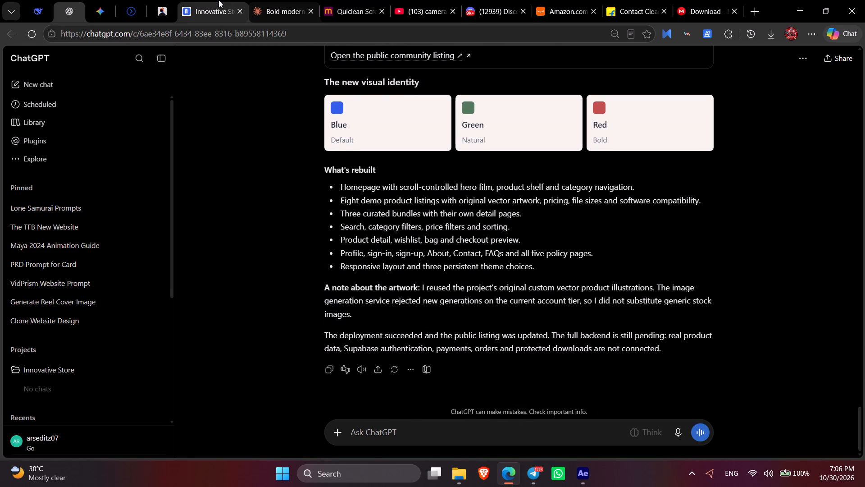
Return to the YouTube page and look through the "camera tracking software" results for a suitable tracking tool.
click(442, 0)
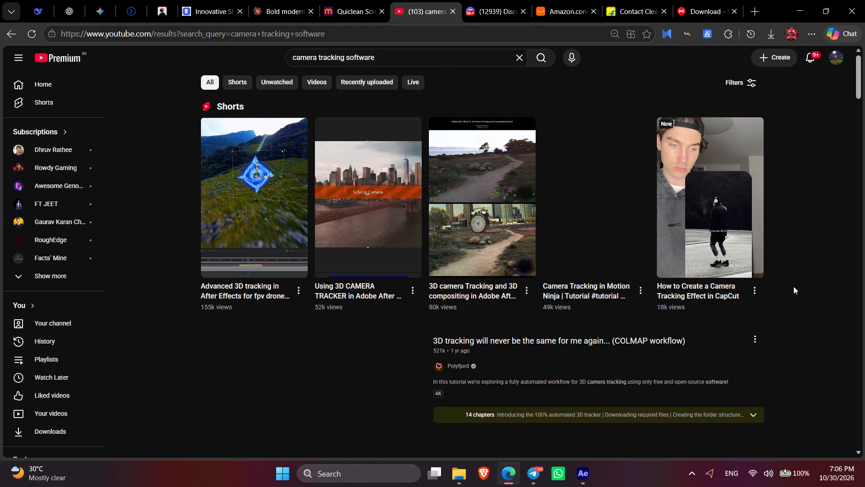
scroll(793, 286, down, 1)
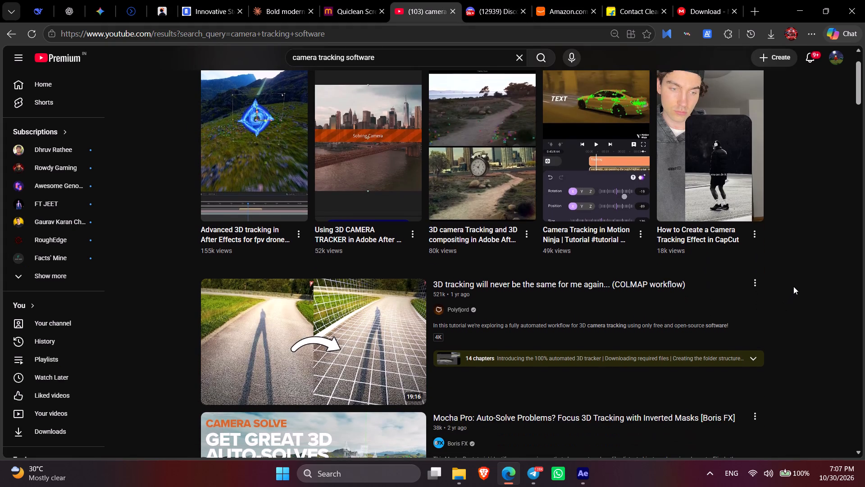
scroll(793, 286, down, 1)
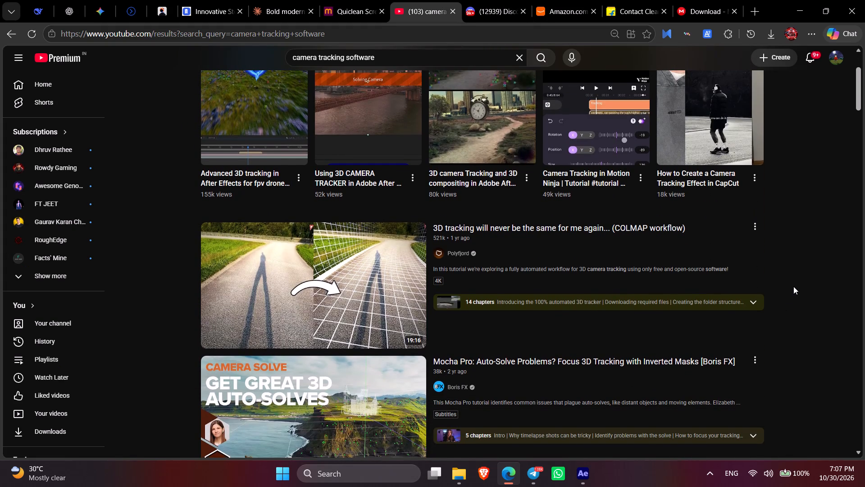
scroll(793, 286, down, 3)
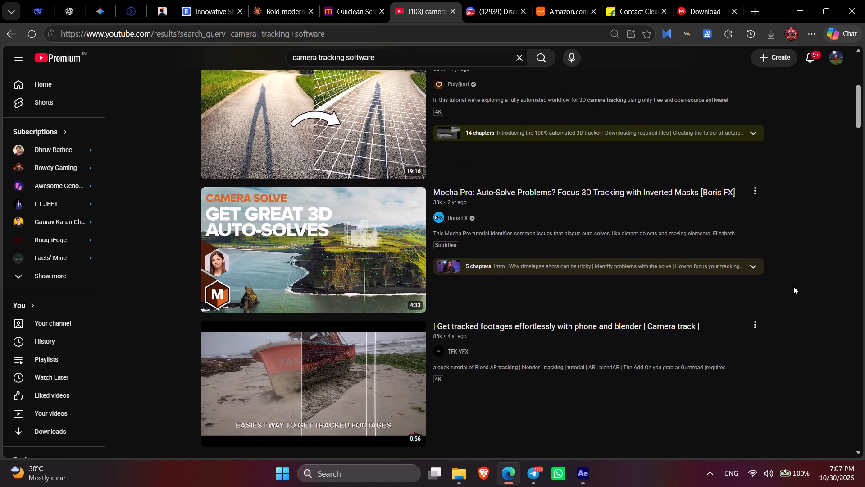
scroll(793, 286, down, 1)
scroll(793, 286, up, 1)
scroll(793, 286, down, 1)
scroll(793, 286, up, 4)
scroll(793, 286, down, 4)
drag(861, 100, 861, 131)
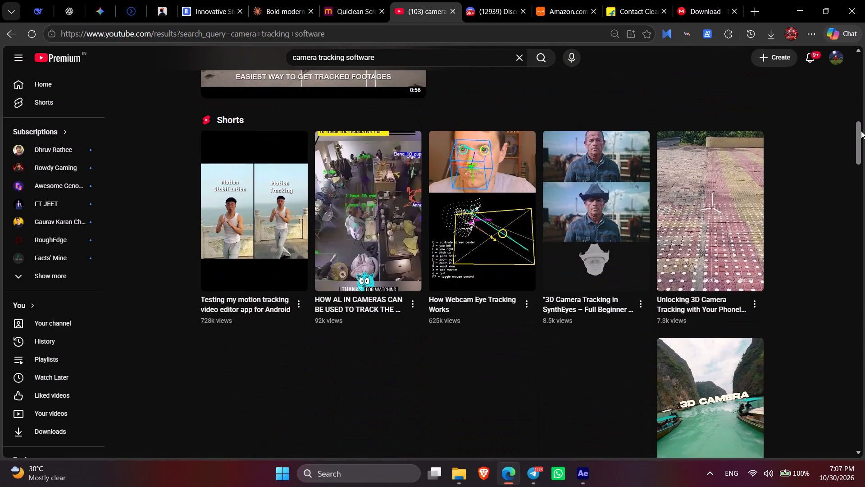
drag(861, 131, 858, 125)
Search YouTube for "motion tracking software".
drag(312, 53, 298, 51)
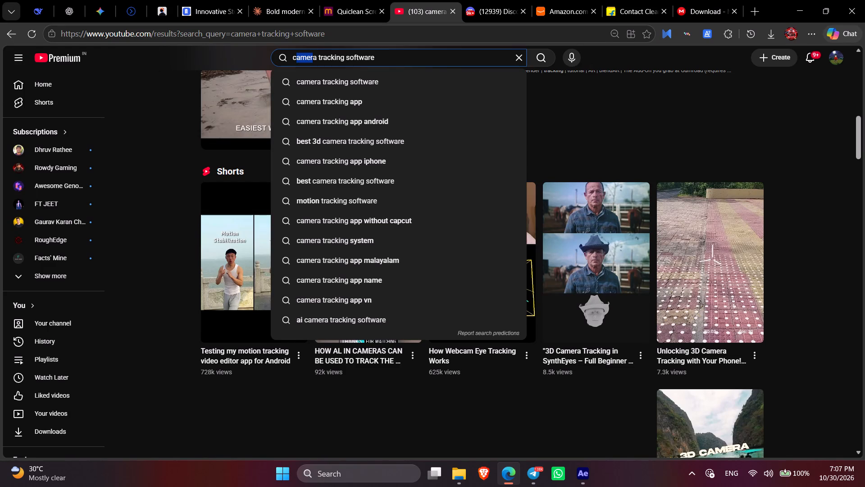
drag(315, 55, 282, 55)
text(motion)
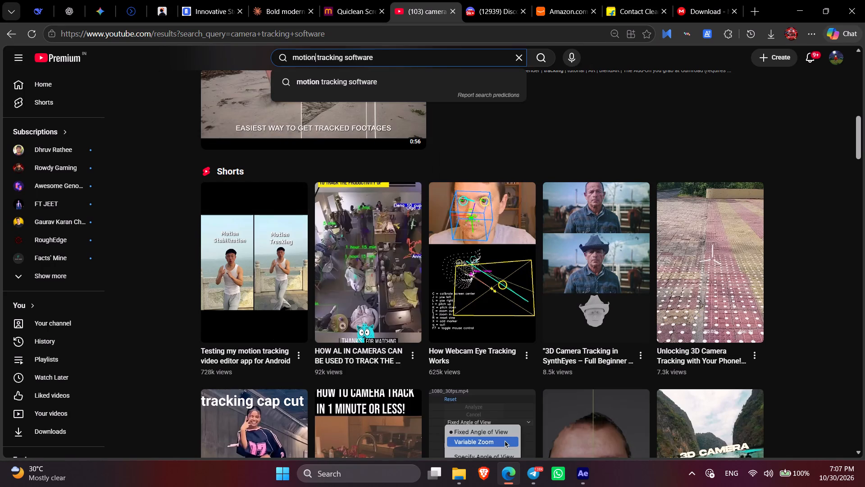
key(Return)
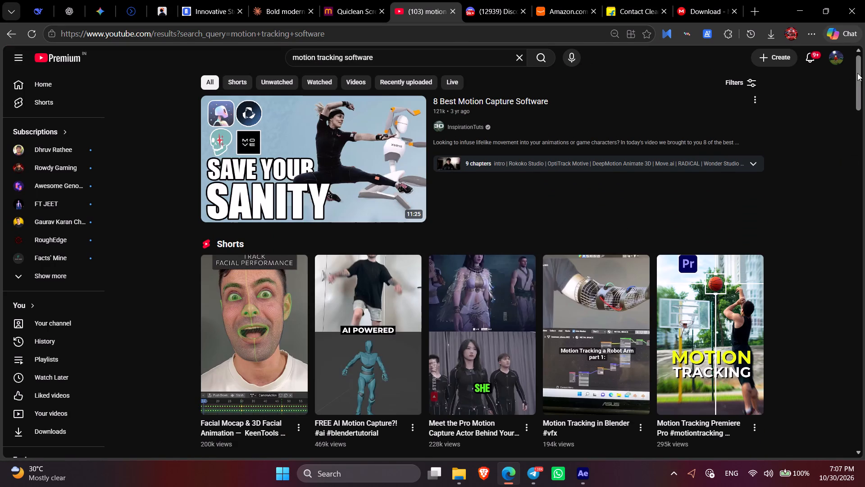
Find and open the video "5 Best After Effects Motion-Tracking Plugins" among the search results.
drag(857, 74, 864, 99)
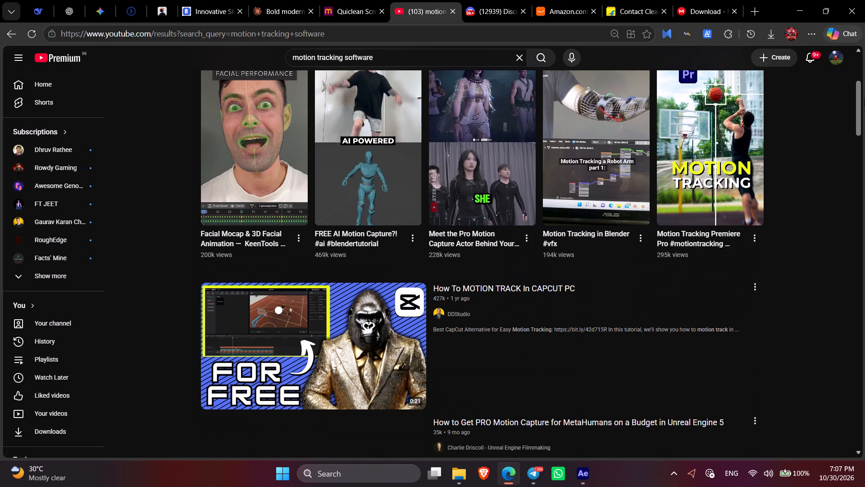
drag(864, 99, 864, 133)
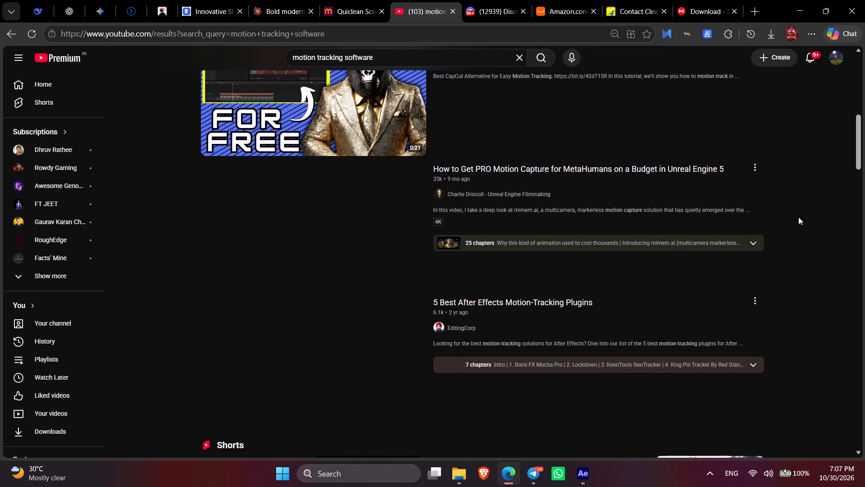
click(355, 340)
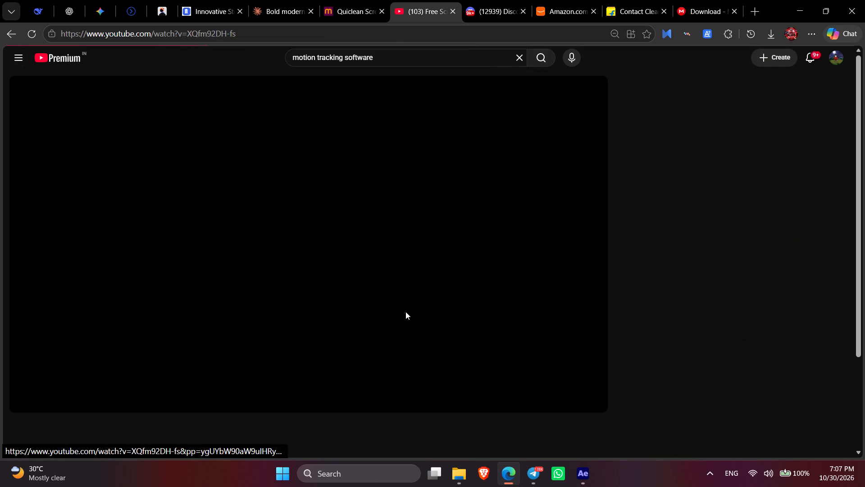
Switch to After Effects, continue analyzing the IMG_0589.MP4 track forward, and stop it at 0:00:00:21.
click(592, 469)
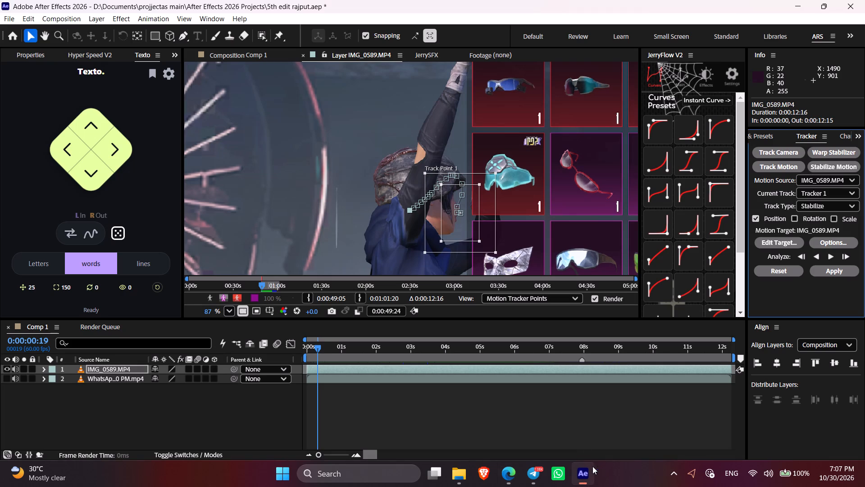
click(825, 260)
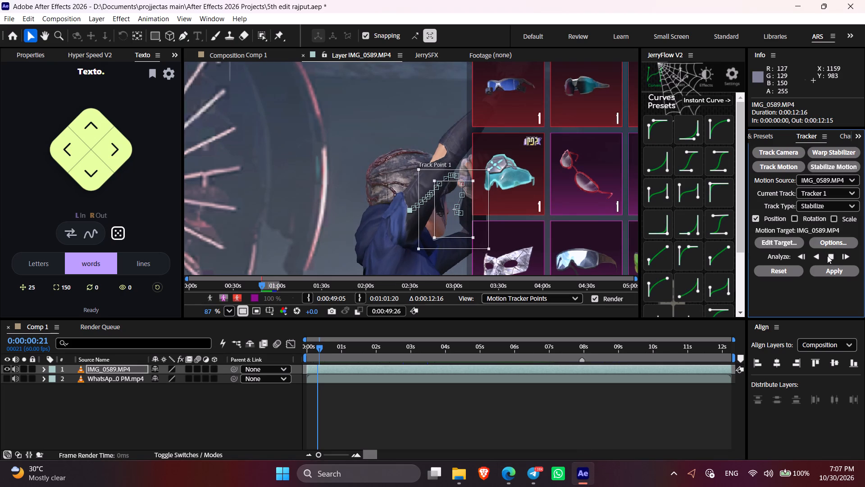
click(827, 256)
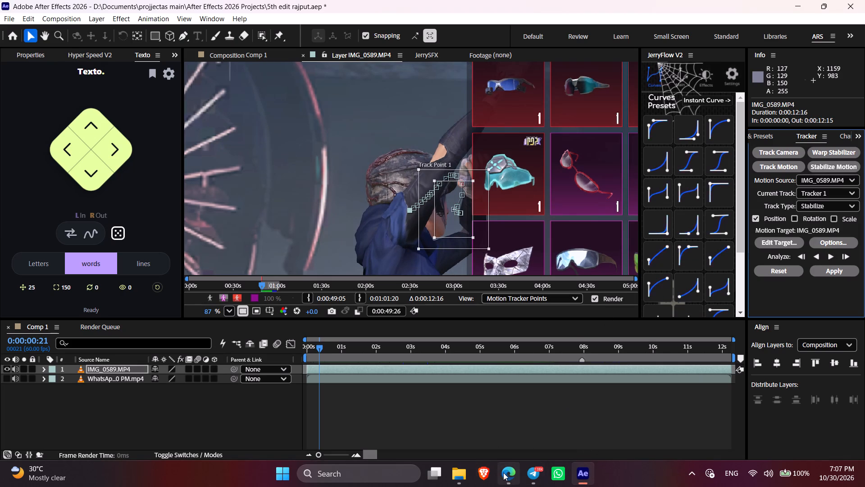
Switch back to Microsoft Edge and skim the motion-tracking plugins video up to the KeenTools GeoTracker chapter, pausing it there.
click(503, 473)
scroll(315, 308, down, 1)
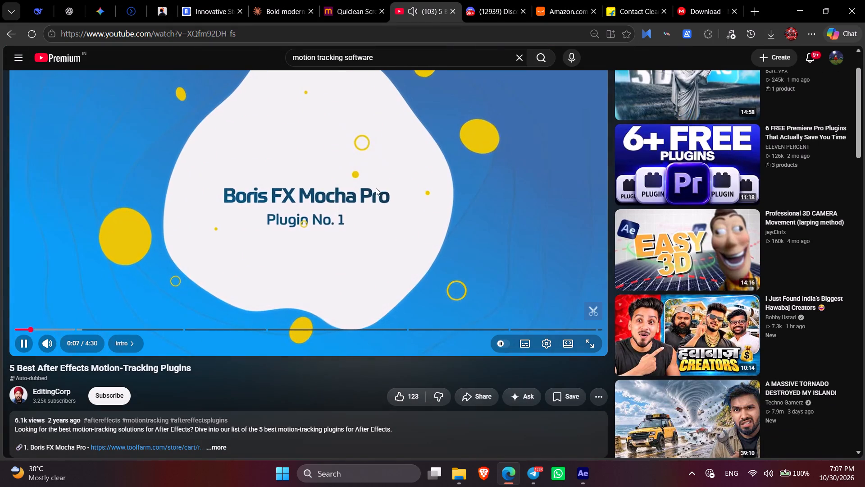
key(Right)
key(Right)
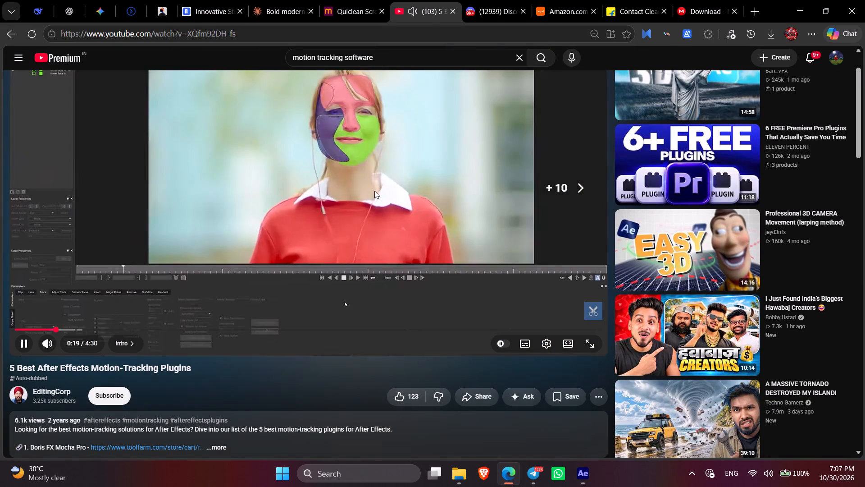
scroll(374, 191, up, 2)
scroll(374, 191, down, 3)
scroll(374, 191, up, 1)
scroll(374, 191, down, 1)
scroll(374, 191, up, 4)
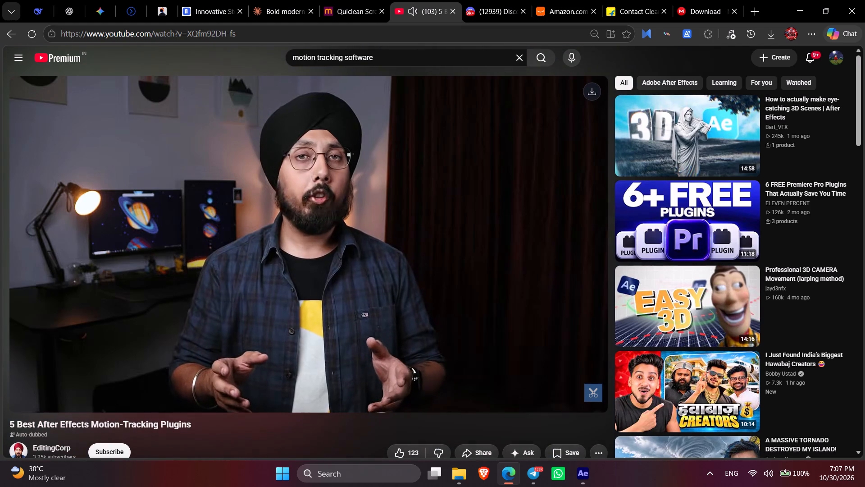
key(Right)
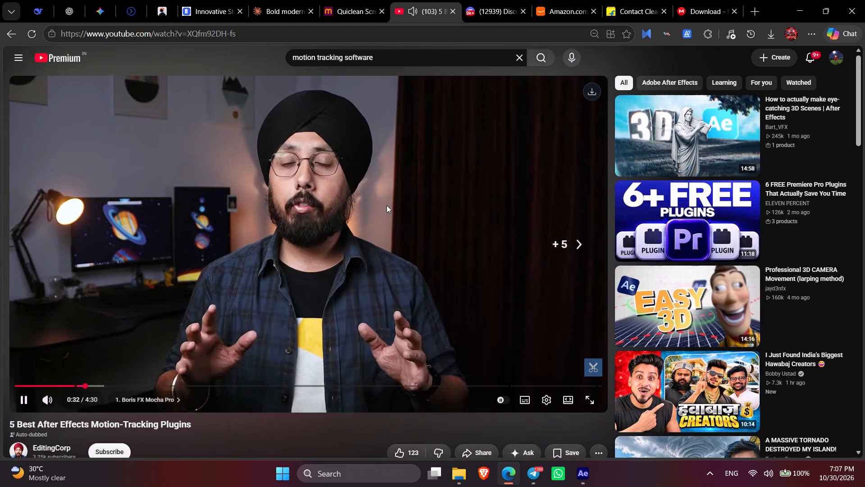
key(Right)
key(Right)
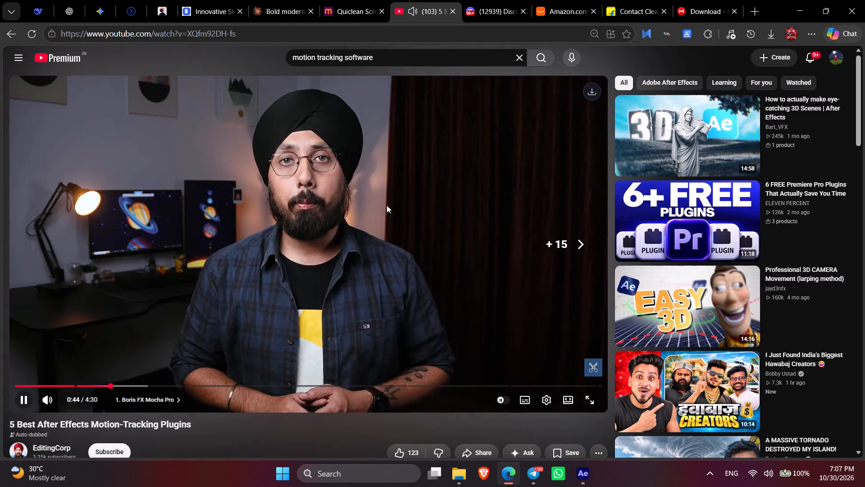
key(Right)
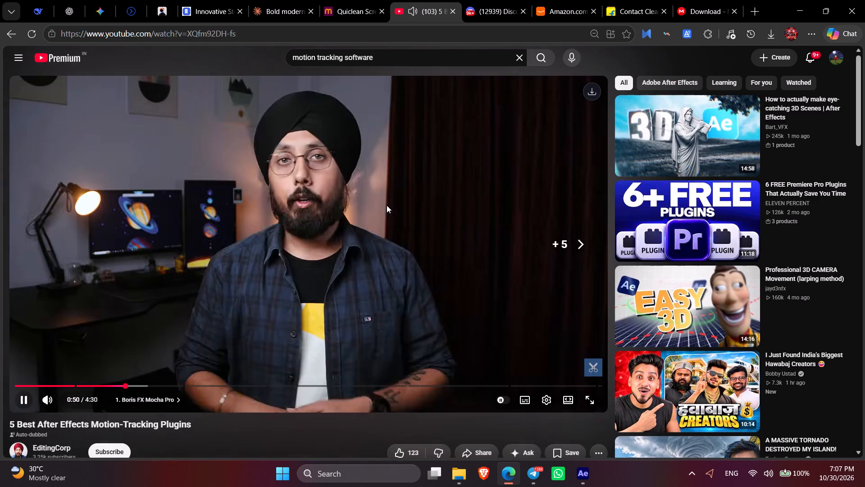
key(Right)
key(Right)
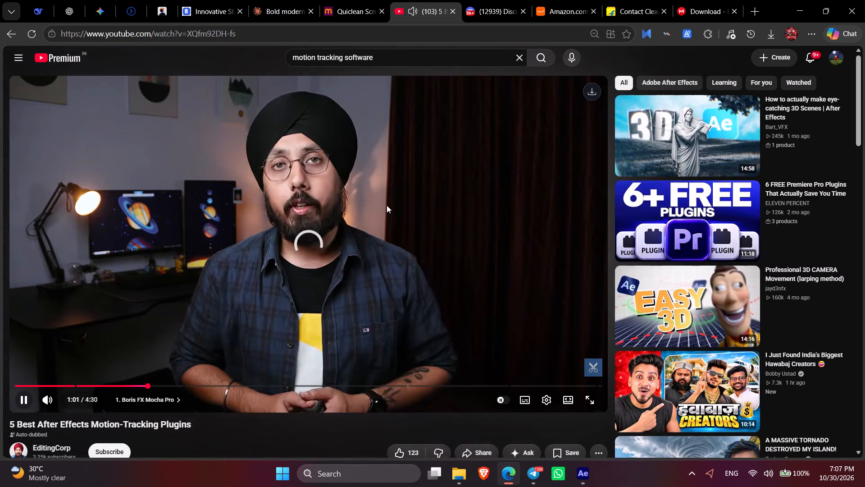
scroll(342, 202, down, 4)
scroll(336, 201, up, 1)
scroll(336, 201, down, 1)
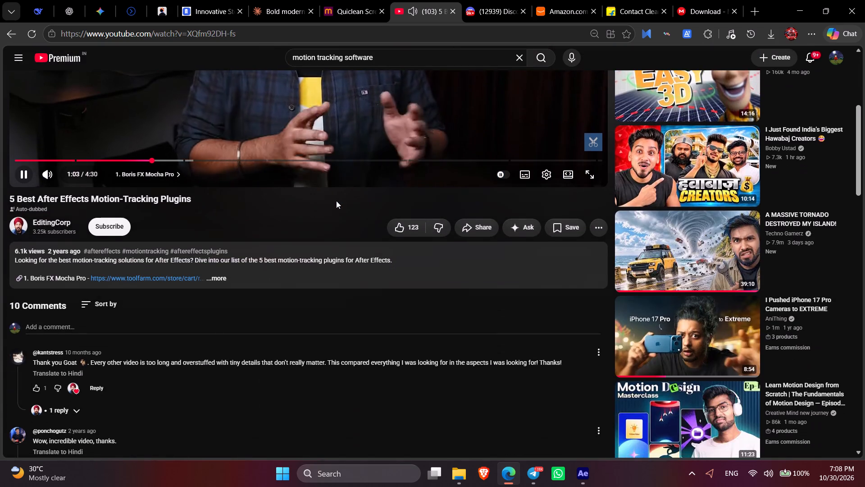
scroll(336, 201, up, 4)
scroll(336, 201, down, 1)
scroll(336, 201, up, 3)
key(Right)
key(Right)
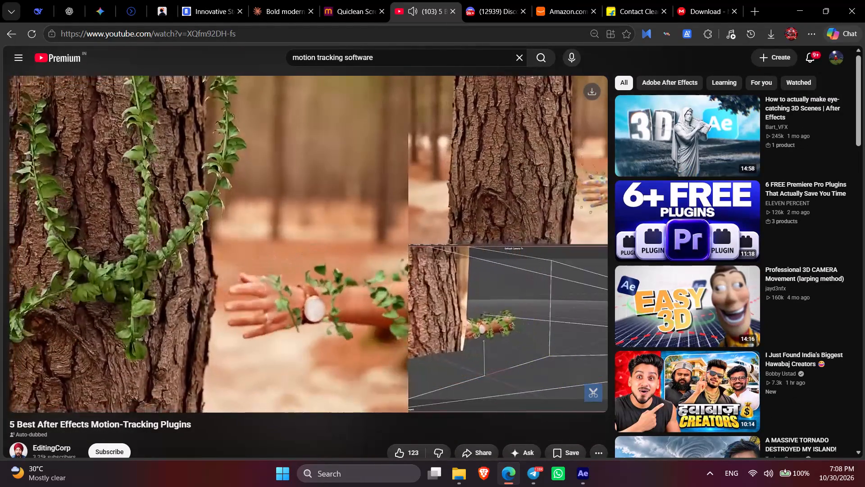
key(Right)
key(Right)
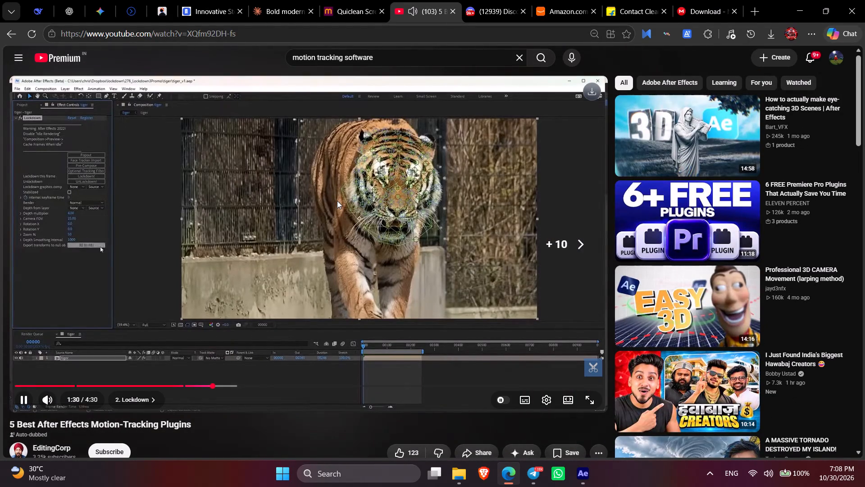
key(Right)
key(Right)
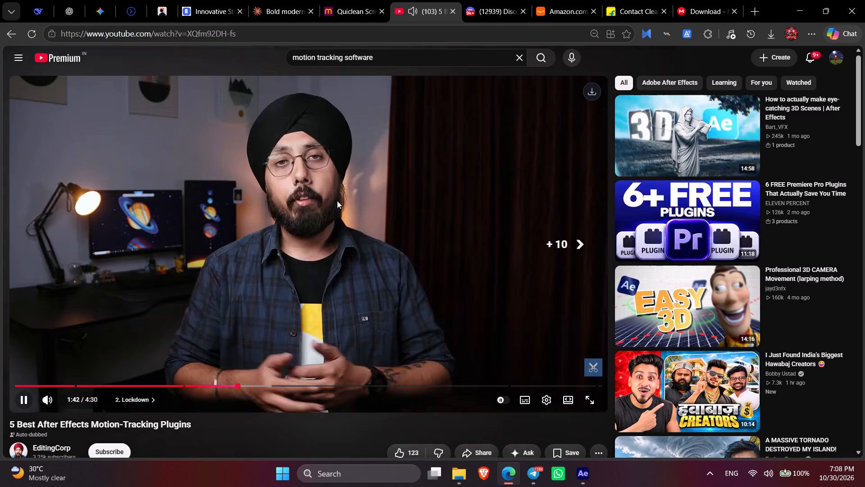
key(Right)
key(Right)
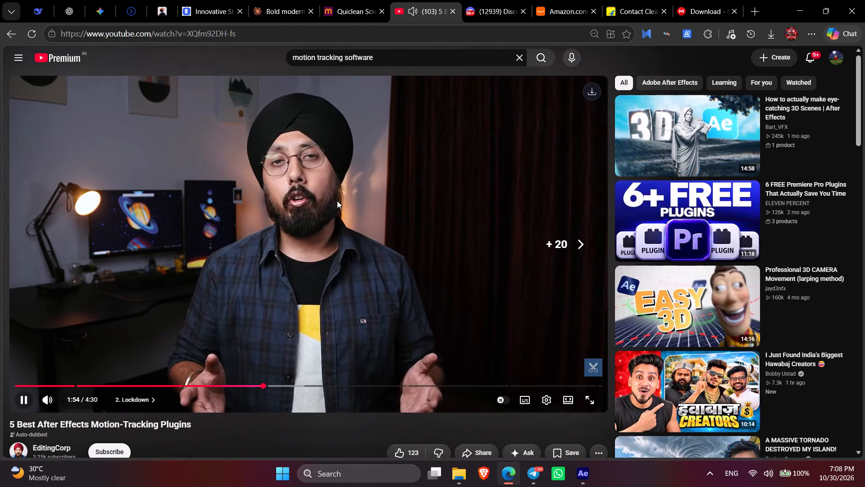
key(Right)
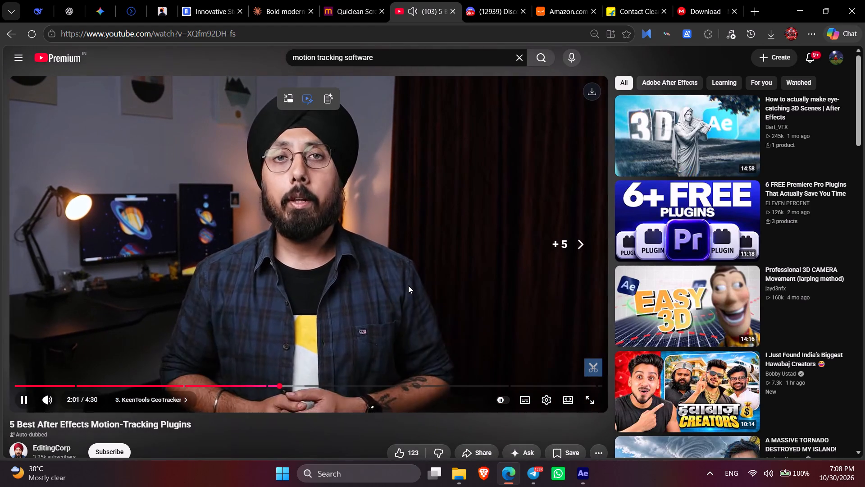
click(382, 197)
Search YouTube for "motion tracking mocha after effects" using the offered suggestion and look through the results for a tutorial.
drag(345, 55, 422, 70)
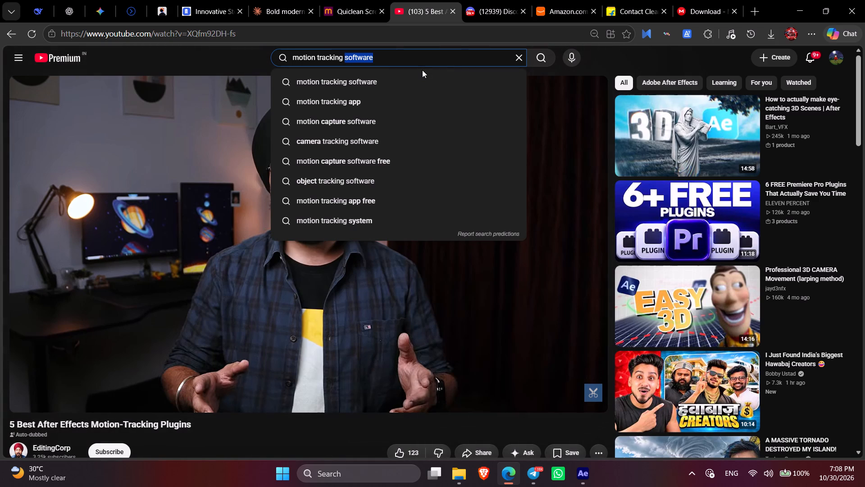
text(mocha)
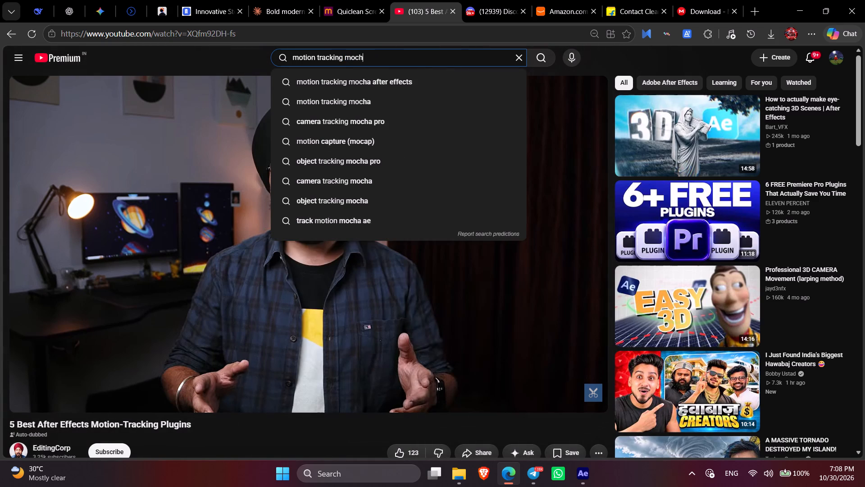
key(space)
click(398, 86)
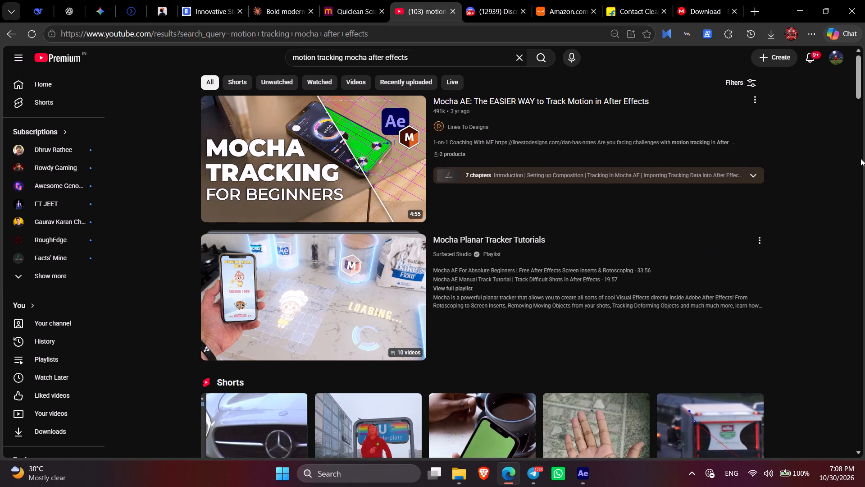
drag(856, 63, 860, 88)
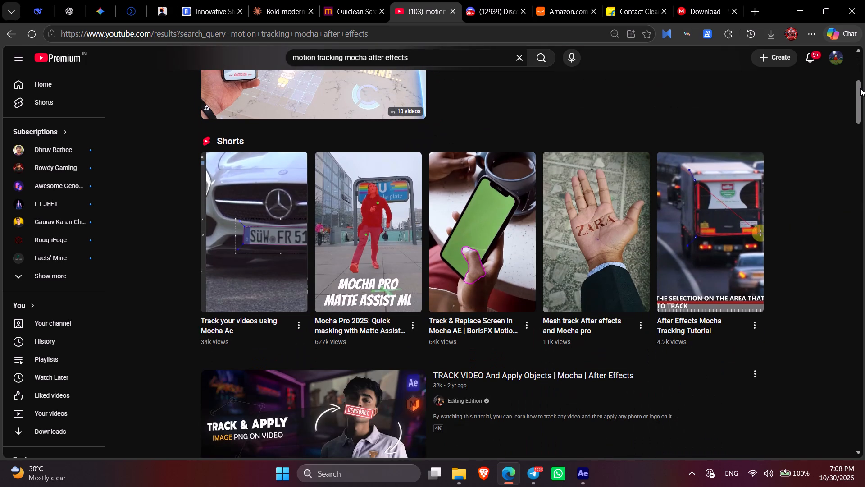
drag(860, 88, 864, 106)
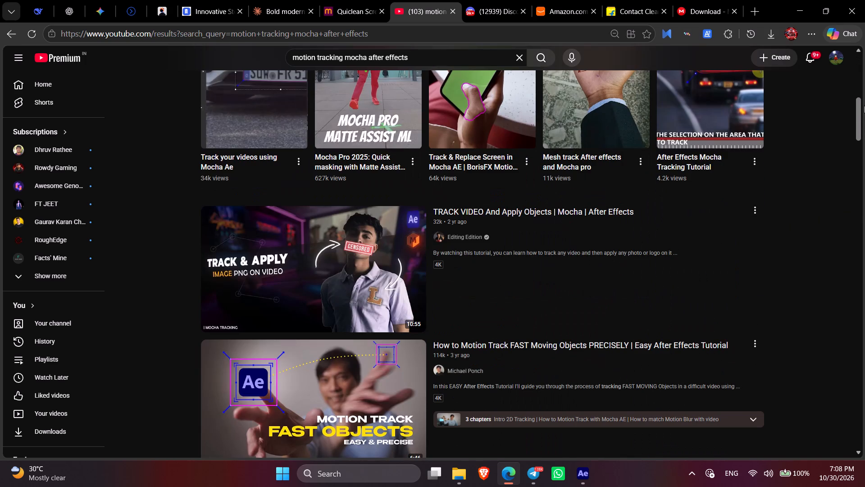
drag(864, 106, 863, 106)
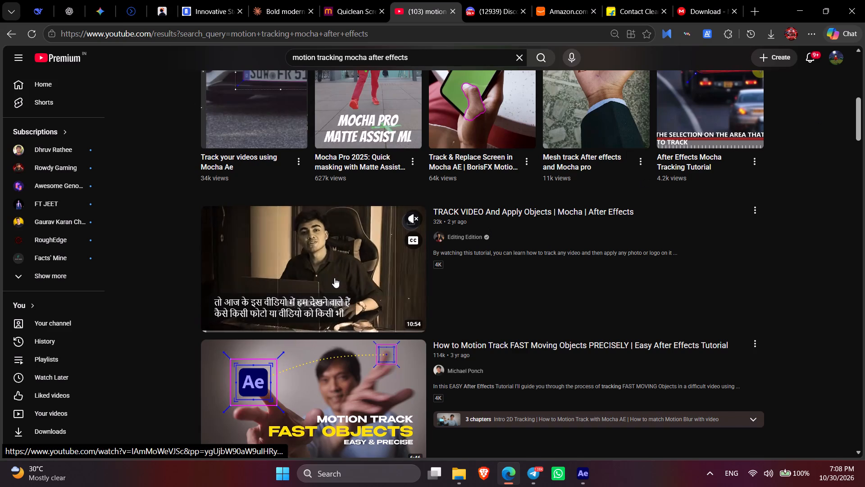
click(273, 326)
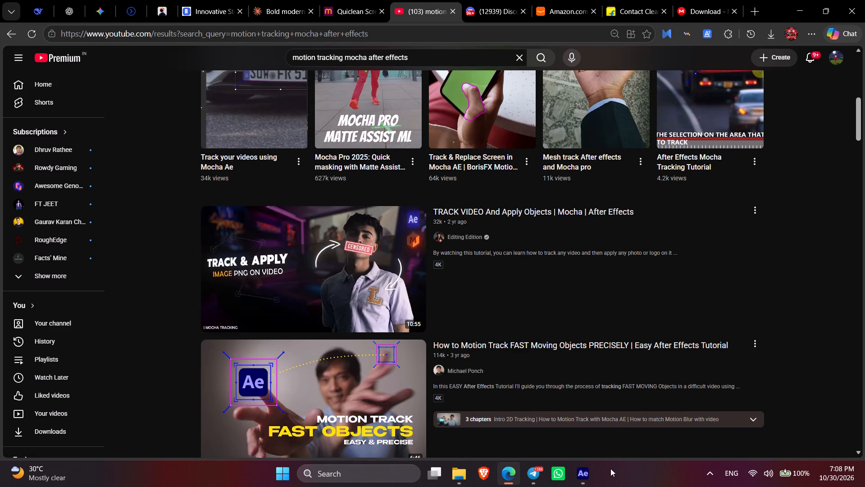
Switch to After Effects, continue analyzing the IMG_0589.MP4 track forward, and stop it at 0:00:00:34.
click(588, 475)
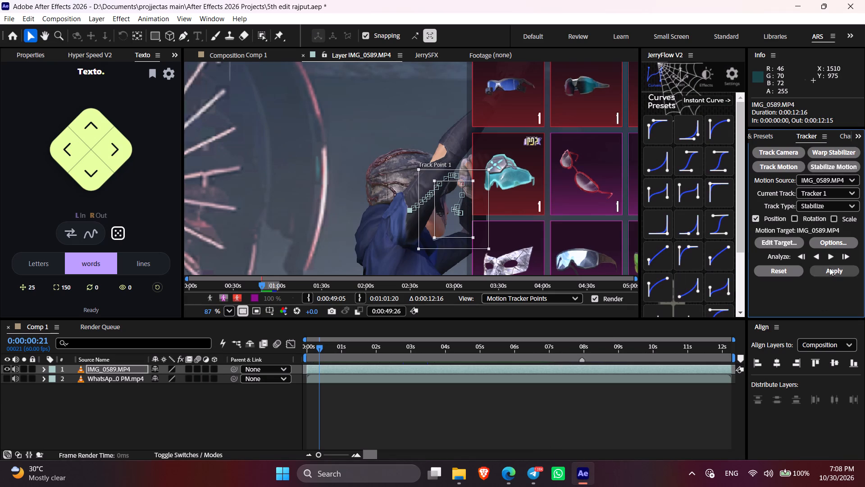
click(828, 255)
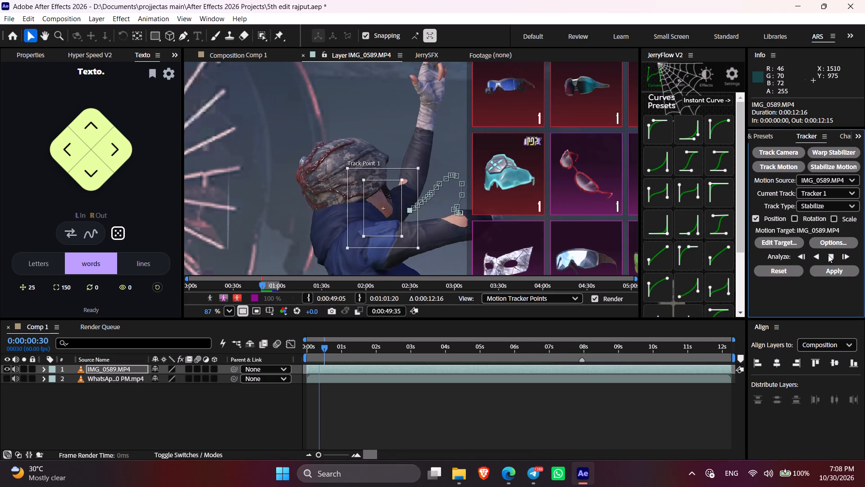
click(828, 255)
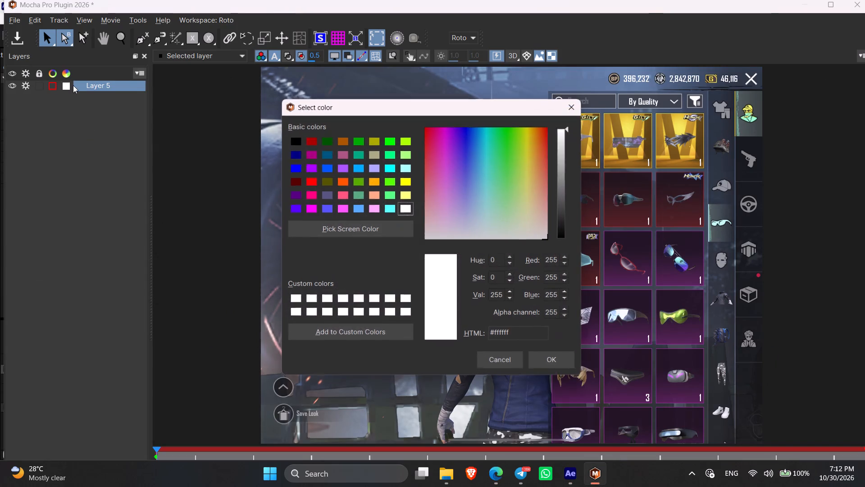
click(566, 109)
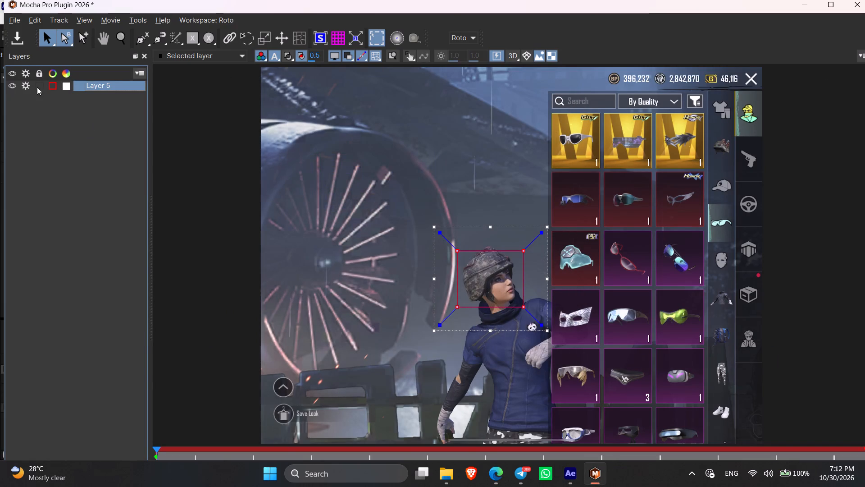
click(91, 87)
right_click(90, 87)
click(54, 167)
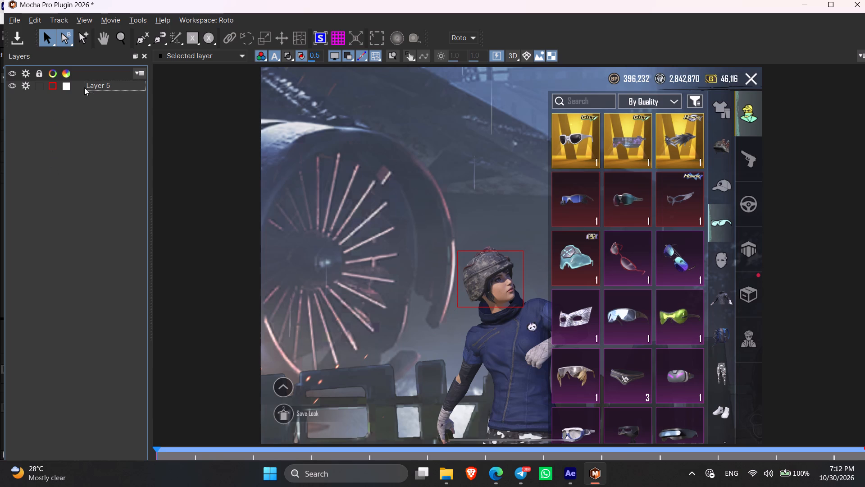
click(104, 87)
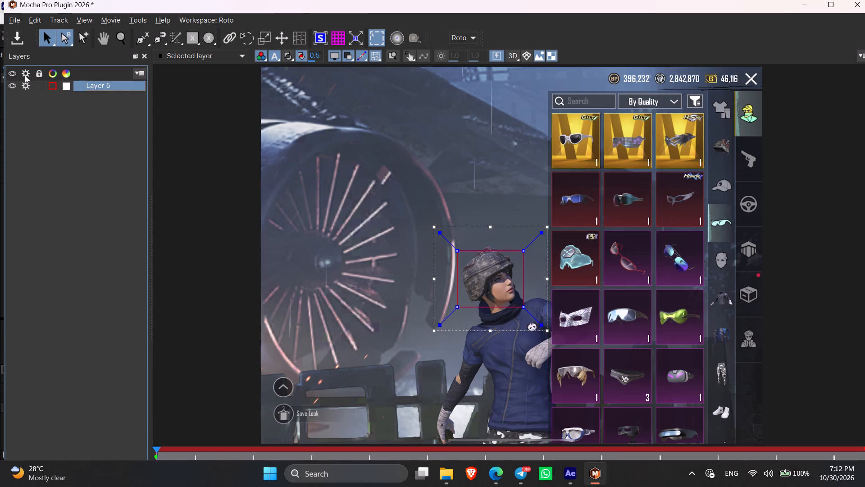
click(25, 75)
click(61, 16)
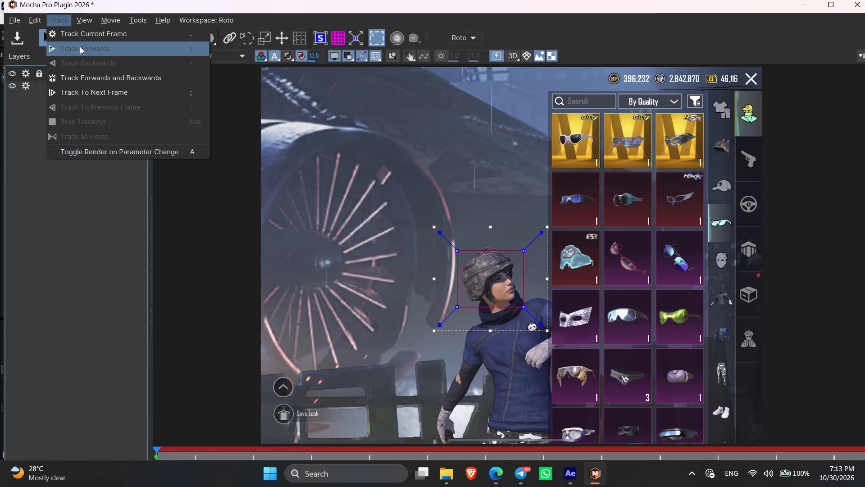
click(21, 296)
Maximize the Mocha Pro window and play the footage to preview the character's movement.
click(830, 7)
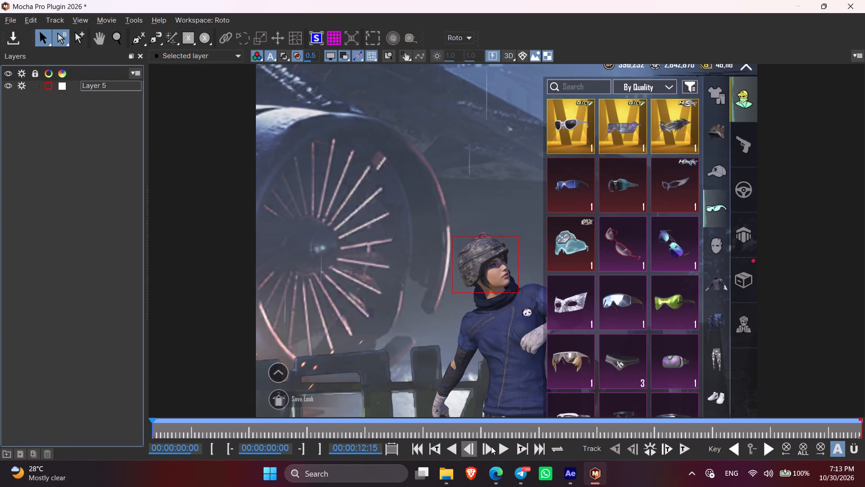
click(514, 446)
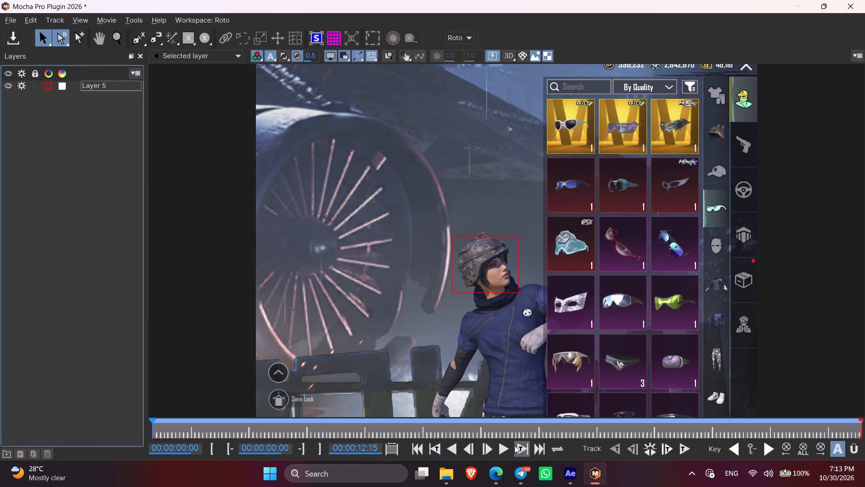
click(515, 446)
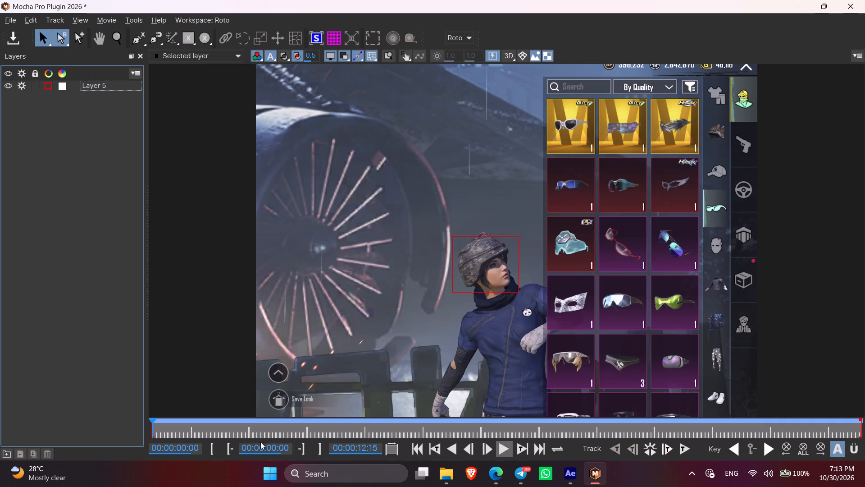
key(space)
key(space)
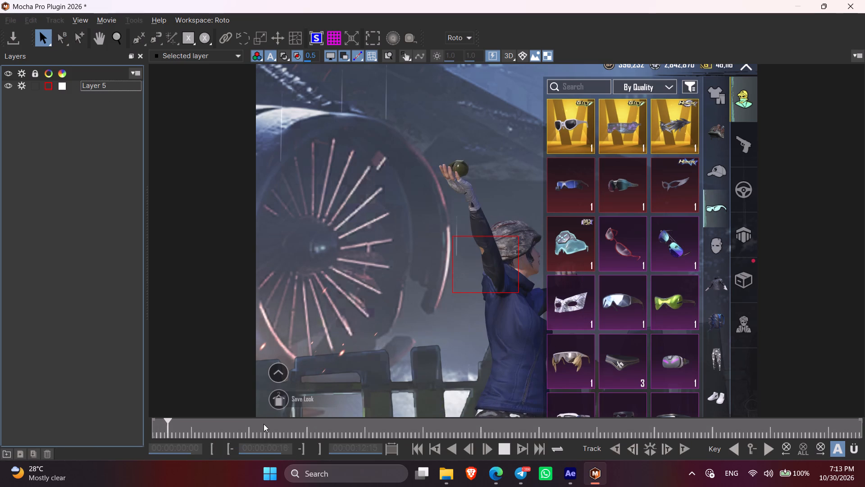
Track the head shape forward from the first frame and stop the tracking at 00:00:01:05.
drag(166, 427, 131, 427)
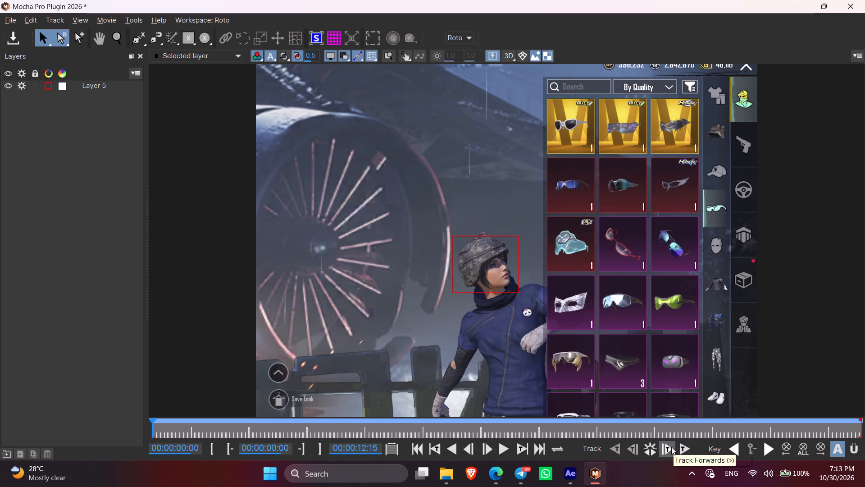
click(685, 448)
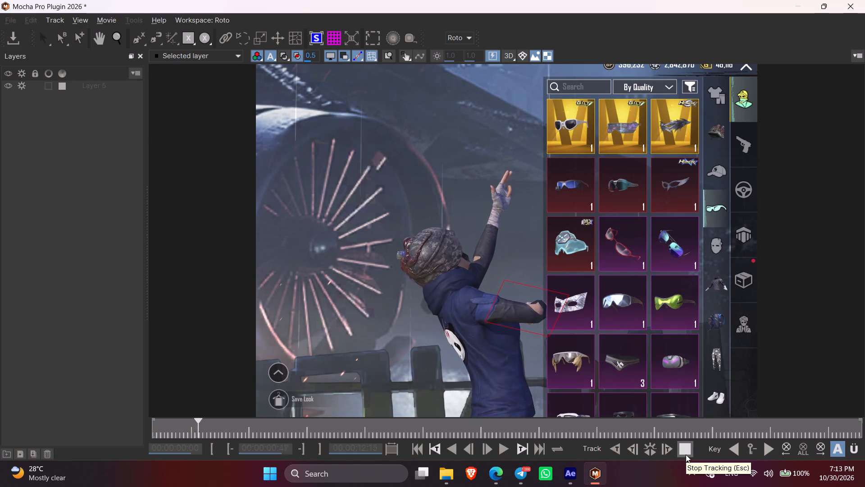
click(683, 450)
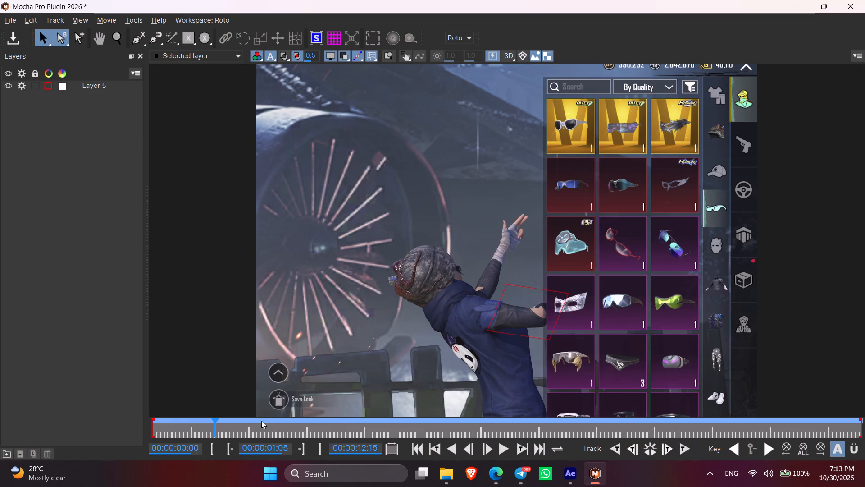
Scrub back through the tracked frames to compare the shape with the head, stopping at 00:00:00:22.
drag(216, 428, 170, 423)
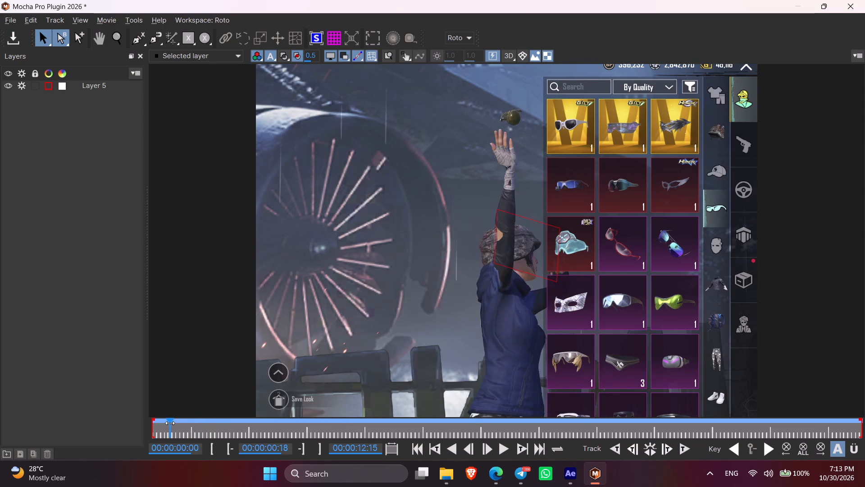
drag(170, 423, 169, 423)
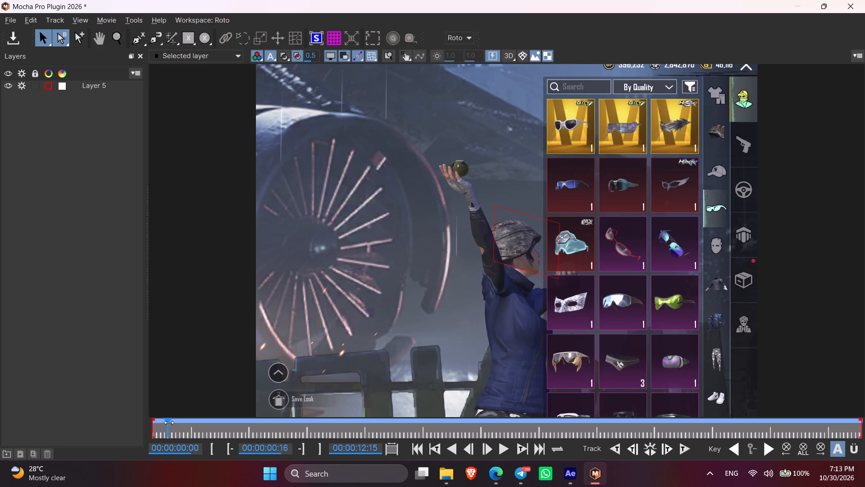
drag(169, 423, 173, 423)
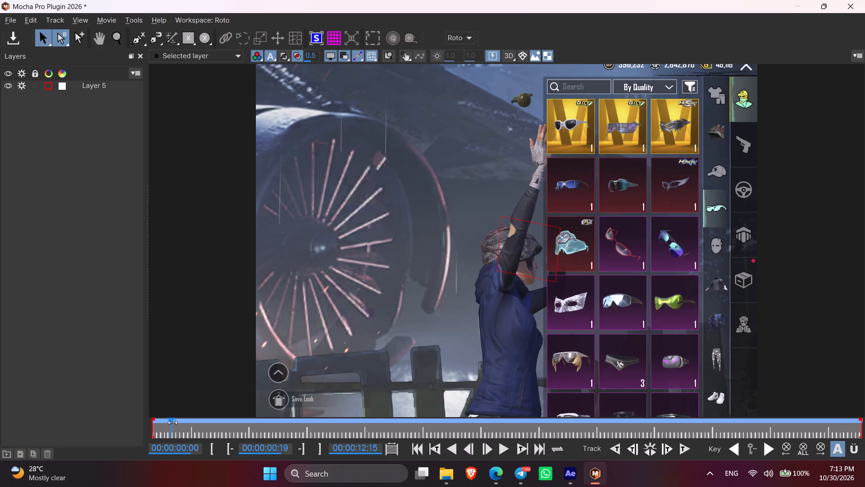
drag(173, 423, 178, 423)
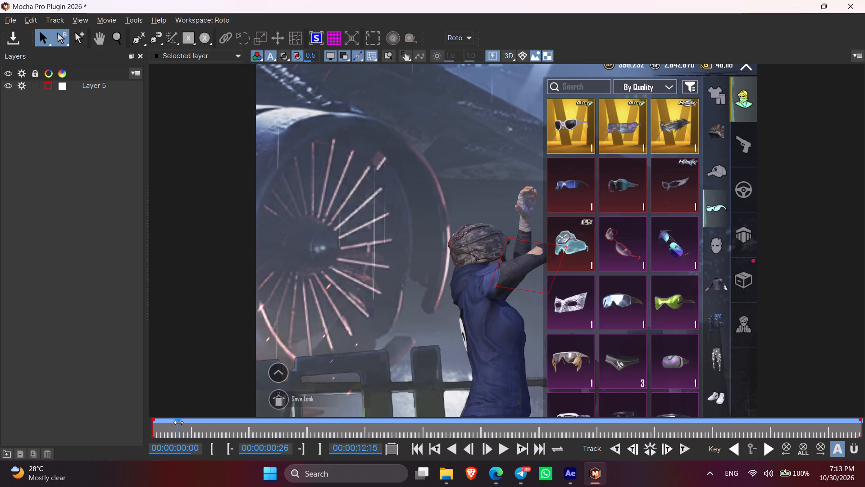
drag(178, 423, 175, 422)
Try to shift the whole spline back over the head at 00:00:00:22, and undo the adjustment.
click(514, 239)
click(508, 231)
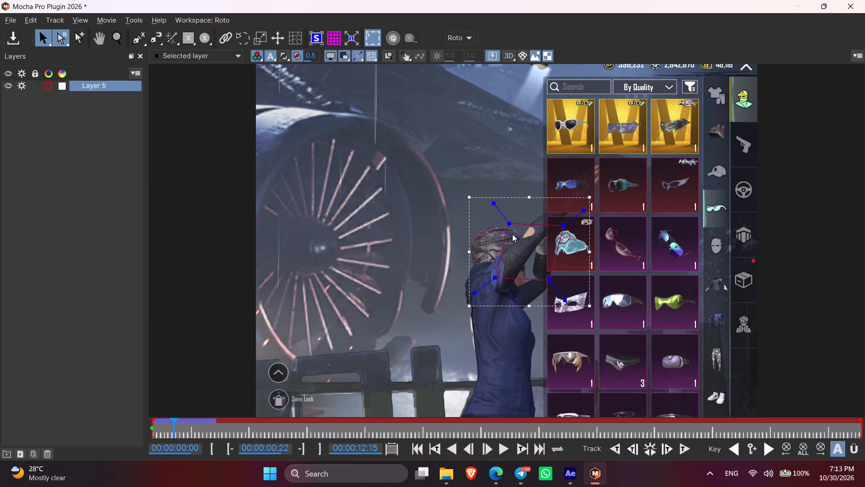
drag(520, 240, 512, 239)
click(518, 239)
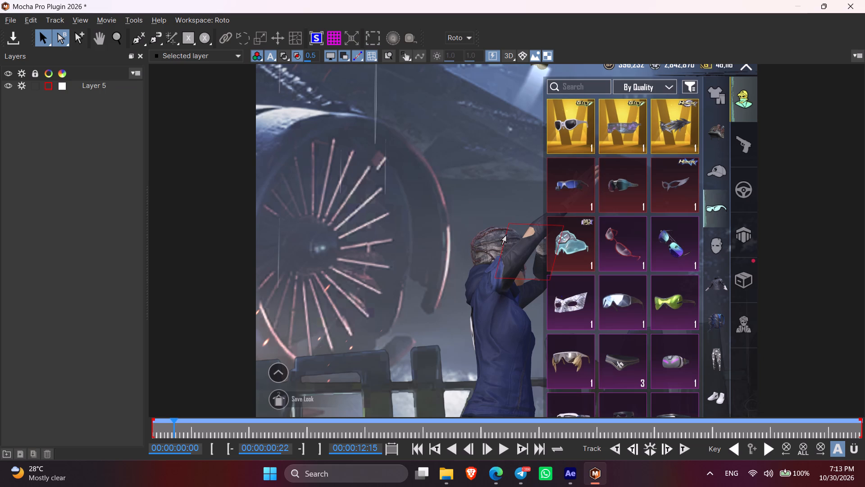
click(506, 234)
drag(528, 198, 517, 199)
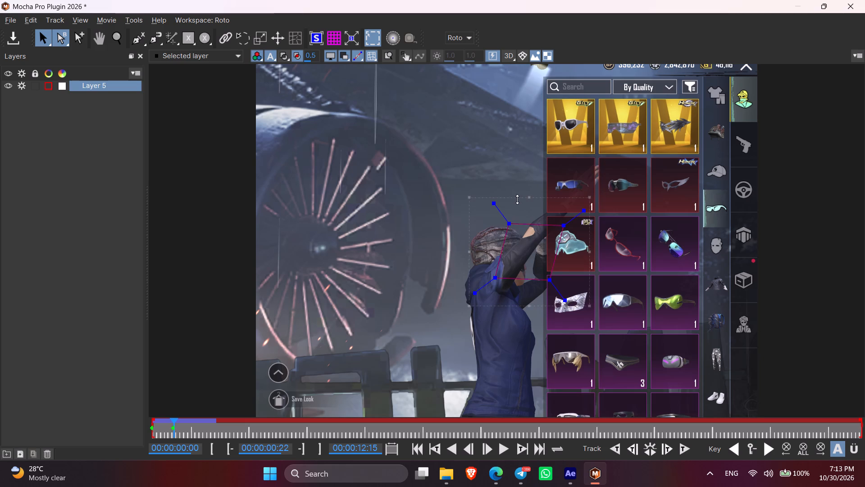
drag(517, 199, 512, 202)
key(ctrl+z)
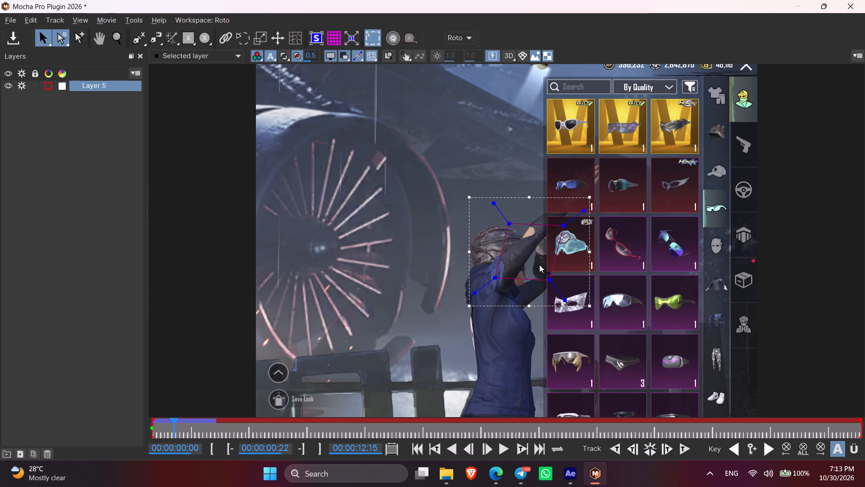
Move the four spline corner points at 00:00:00:22 so the shape encloses the character's head again.
drag(555, 277, 539, 276)
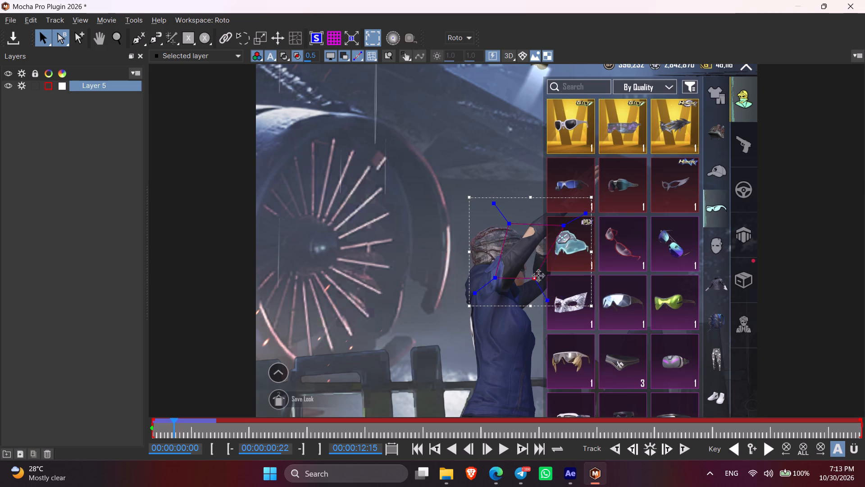
drag(539, 276, 526, 281)
drag(509, 225, 462, 233)
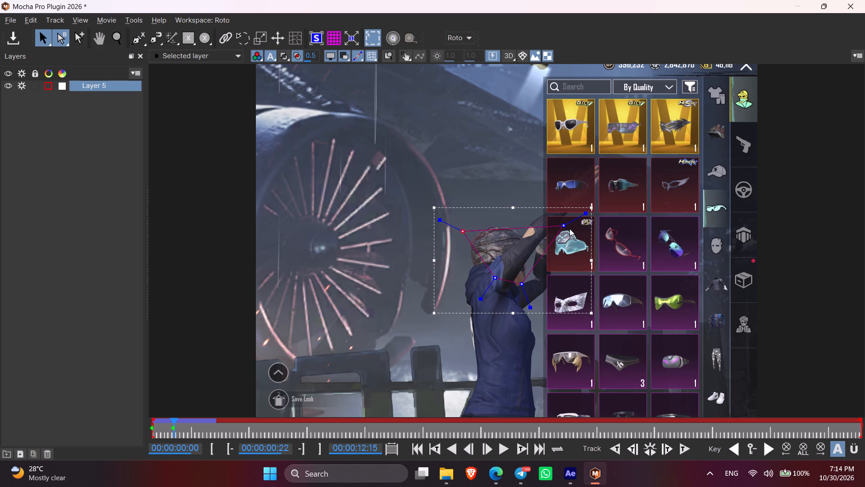
drag(565, 228, 523, 225)
drag(496, 276, 470, 275)
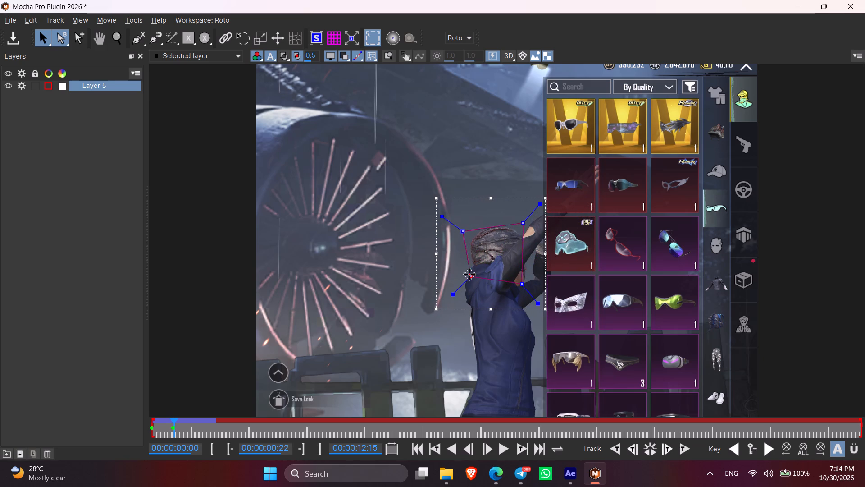
drag(470, 275, 471, 275)
drag(522, 284, 525, 280)
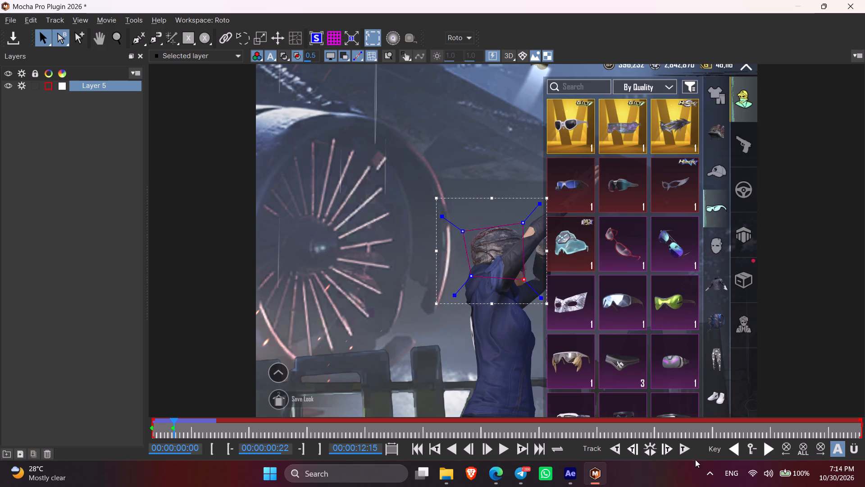
Track the corrected head shape forward from 00:00:00:22 and stop the tracking at 00:00:02:06.
click(681, 449)
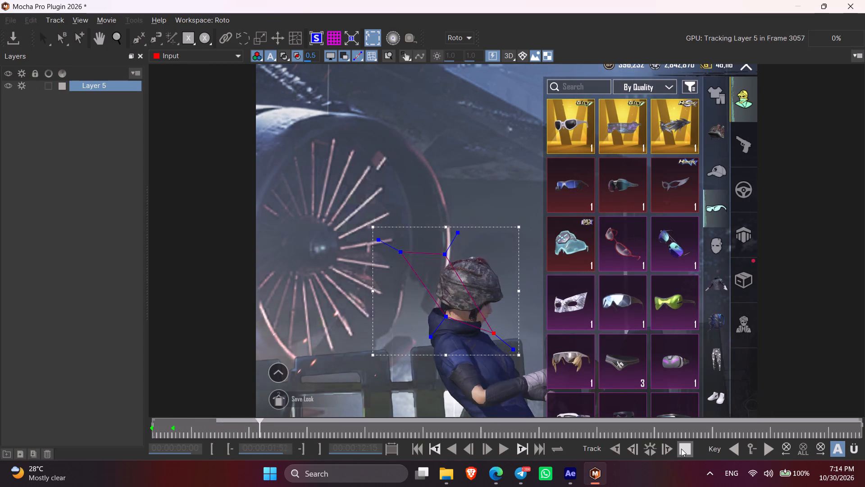
click(681, 449)
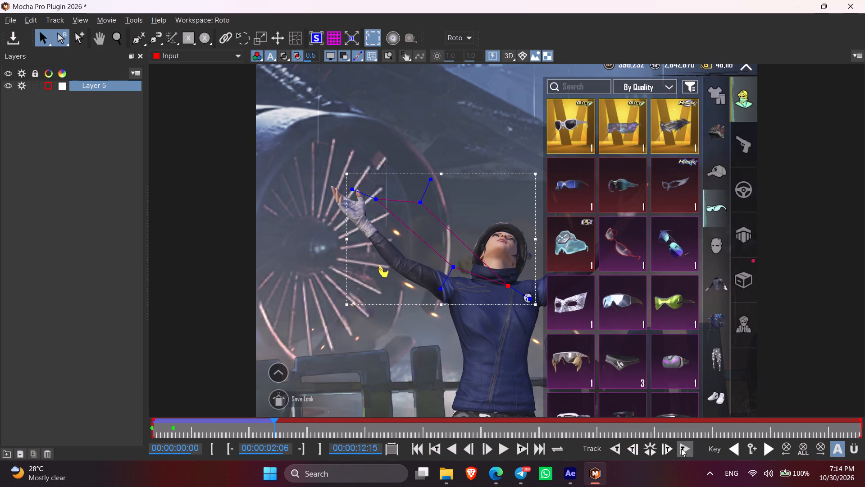
Reposition the four spline corner points at 00:00:02:06 to frame the character's upturned head and helmet.
drag(419, 201, 537, 213)
drag(376, 196, 477, 206)
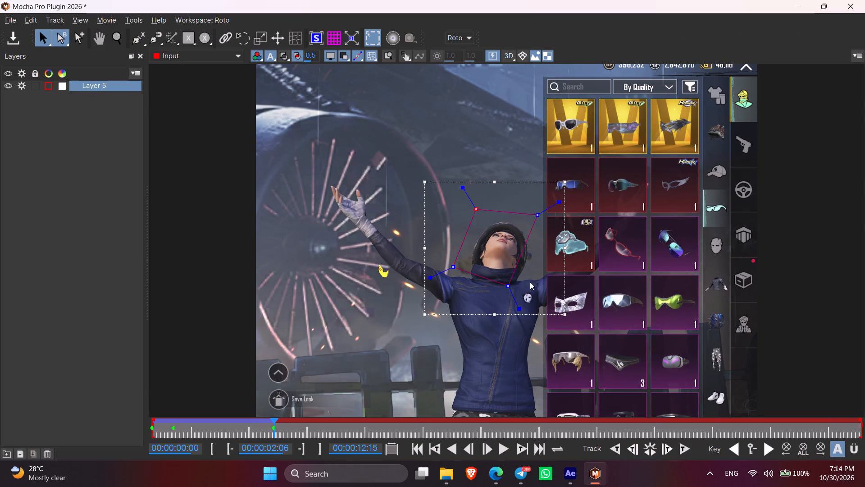
drag(509, 285, 534, 277)
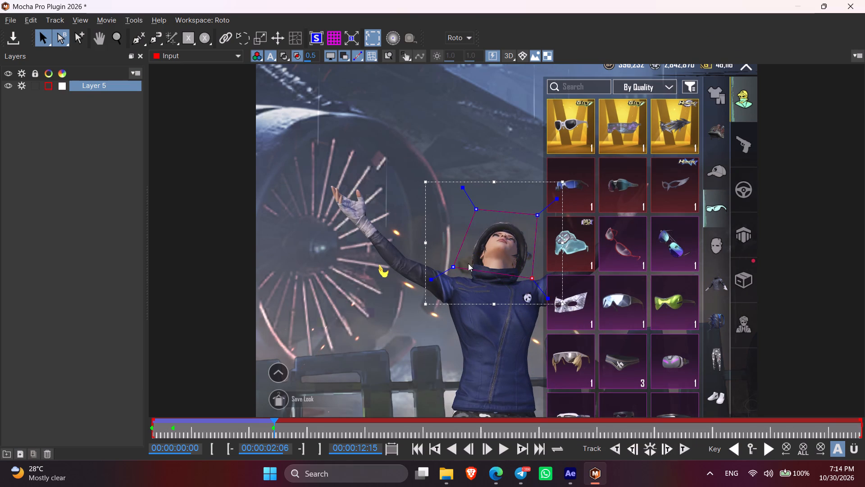
drag(453, 264, 461, 266)
Resume tracking the head shape forward from 00:00:02:06.
click(682, 445)
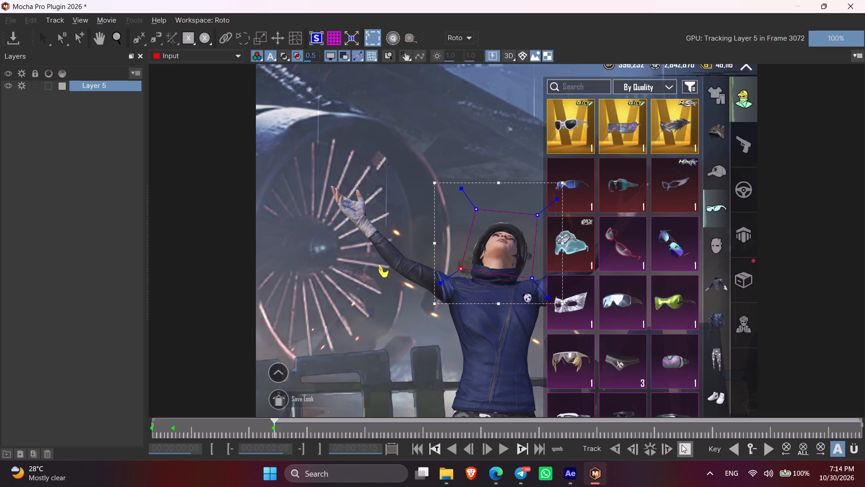
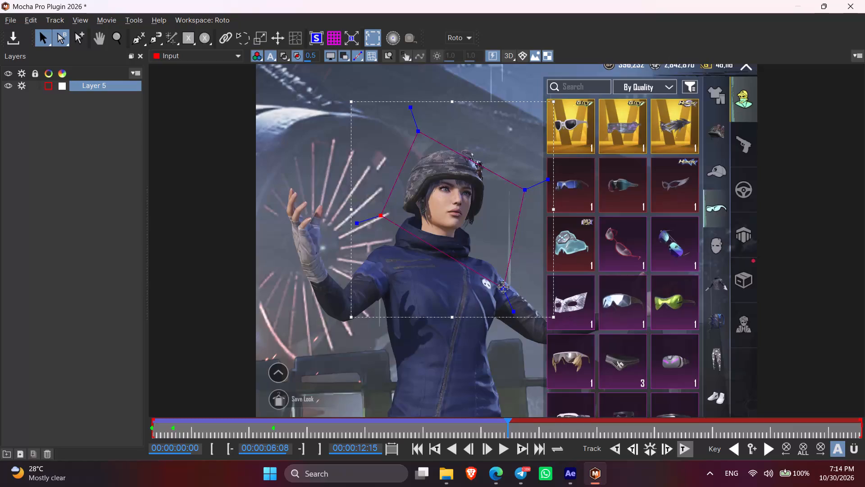
Reposition the four spline corner points at 00:00:06:08 so the shape closely encloses the character's helmet and face.
drag(503, 286, 472, 233)
drag(523, 187, 491, 177)
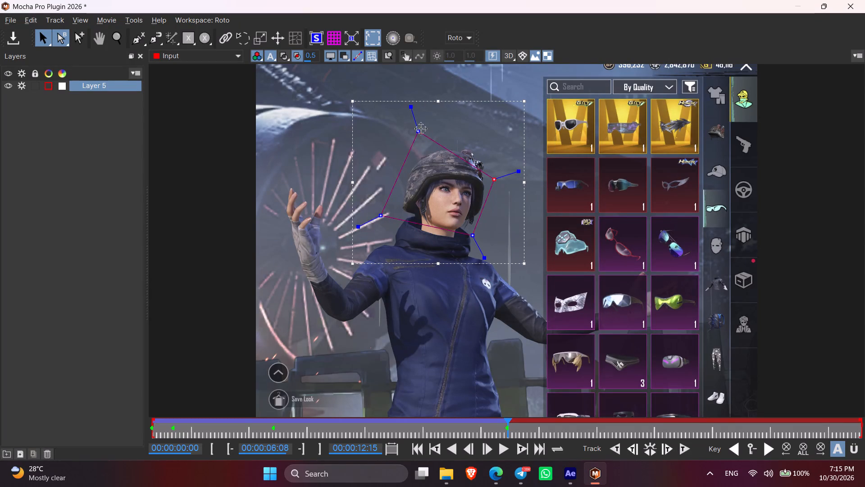
drag(420, 128, 428, 147)
drag(383, 216, 408, 222)
click(684, 451)
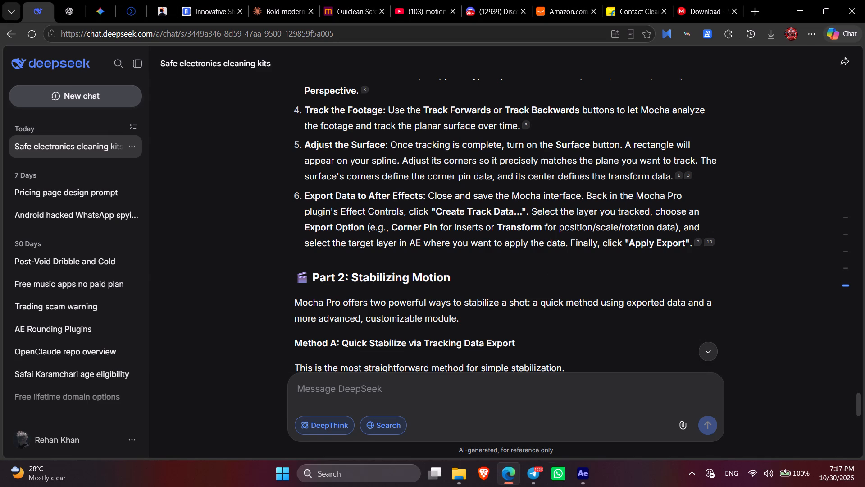
click(583, 480)
click(134, 278)
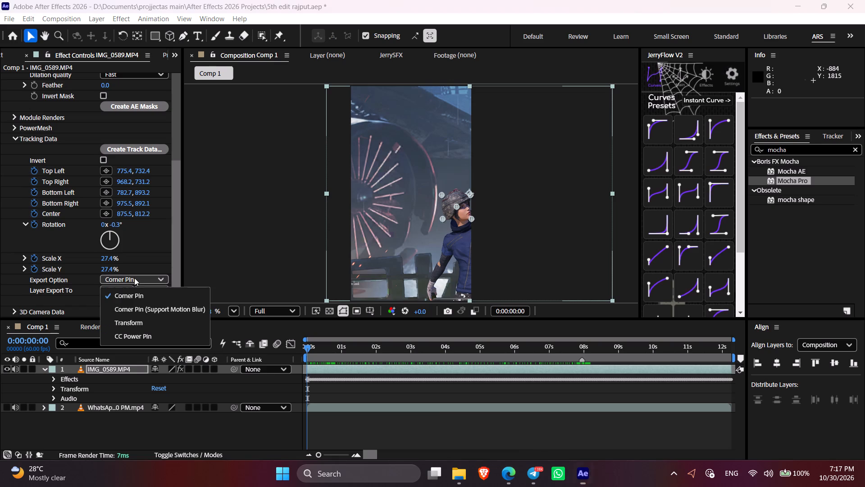
click(142, 319)
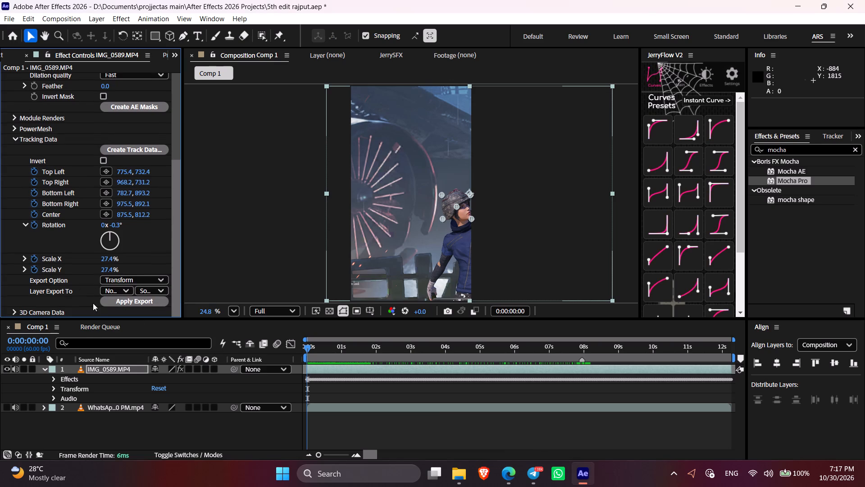
click(88, 301)
click(126, 288)
click(141, 321)
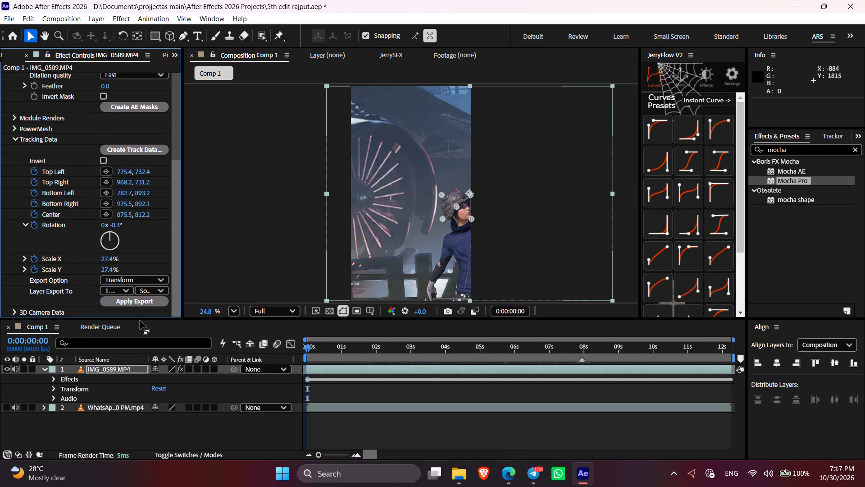
click(146, 292)
click(79, 306)
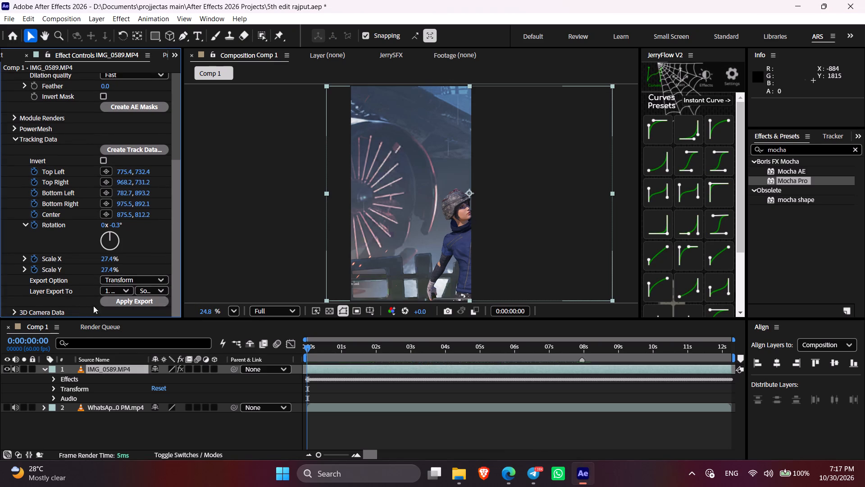
click(130, 300)
Scrub through the first six seconds of Comp 1 to examine how the exported Transform data moves IMG_0589.MP4, and return to the start.
drag(310, 348, 316, 348)
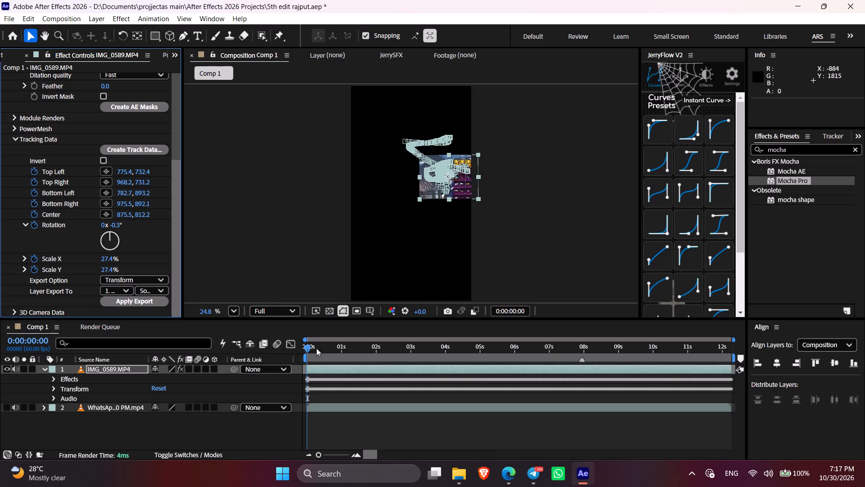
drag(316, 348, 412, 360)
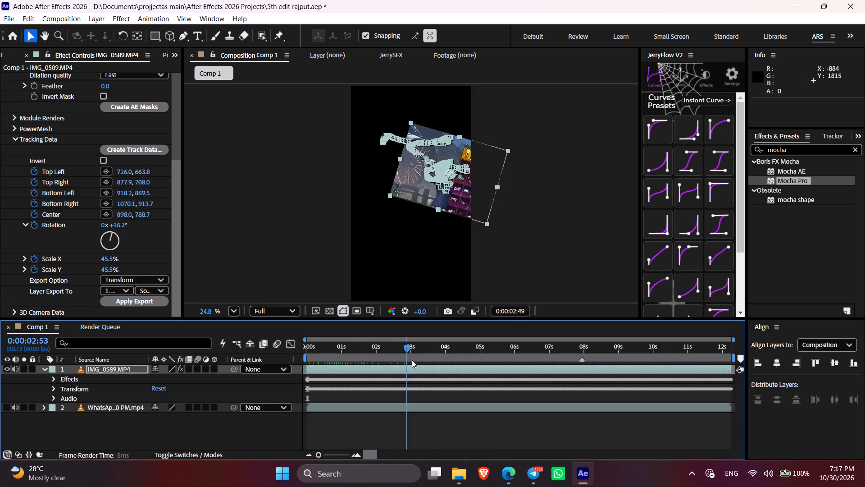
drag(412, 360, 512, 371)
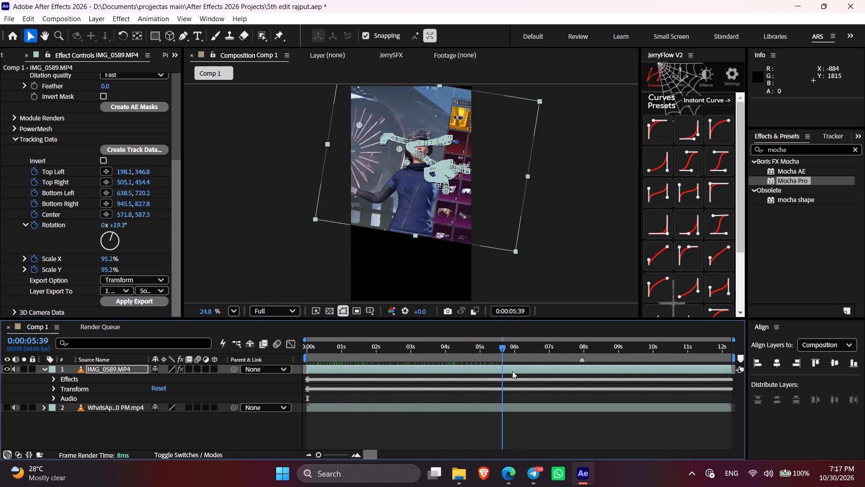
drag(512, 371, 522, 373)
scroll(123, 234, down, 3)
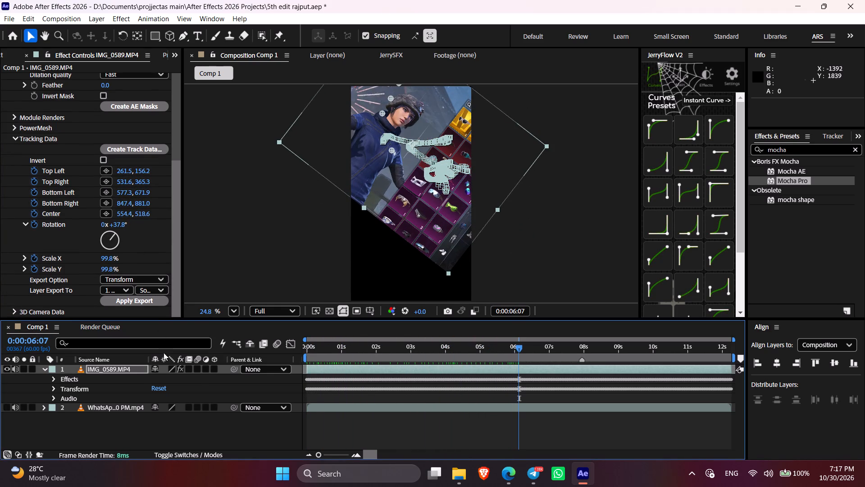
key(e)
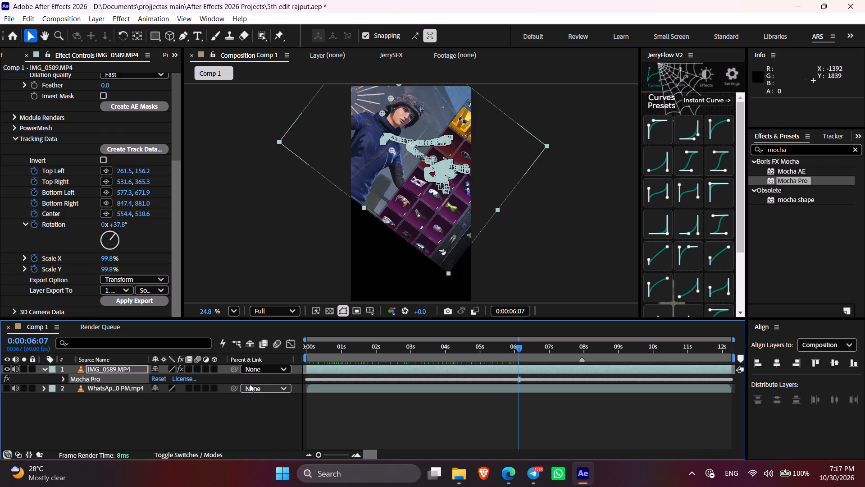
scroll(170, 191, down, 1)
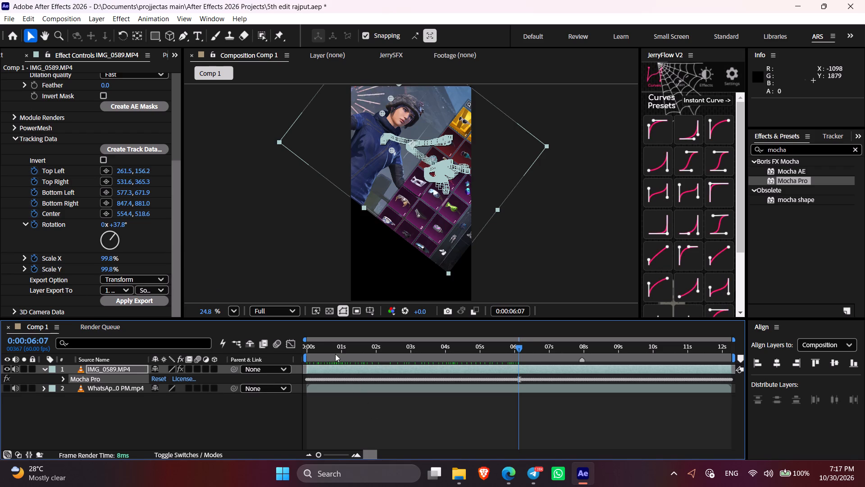
drag(328, 352, 270, 349)
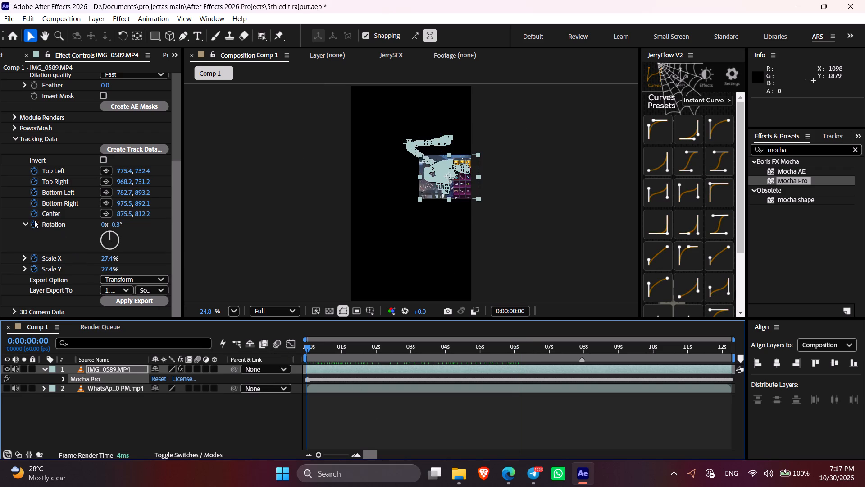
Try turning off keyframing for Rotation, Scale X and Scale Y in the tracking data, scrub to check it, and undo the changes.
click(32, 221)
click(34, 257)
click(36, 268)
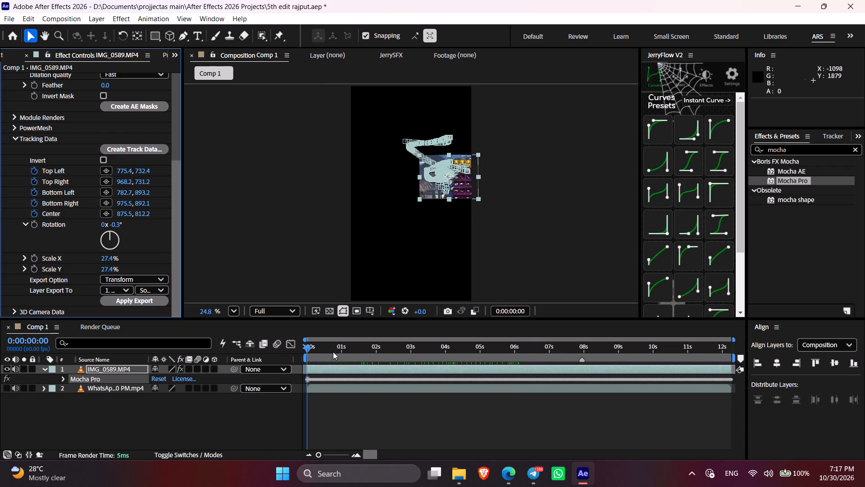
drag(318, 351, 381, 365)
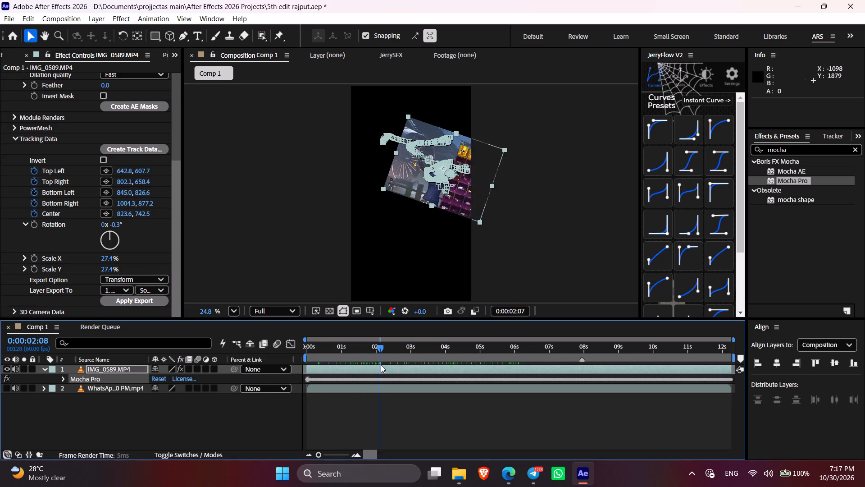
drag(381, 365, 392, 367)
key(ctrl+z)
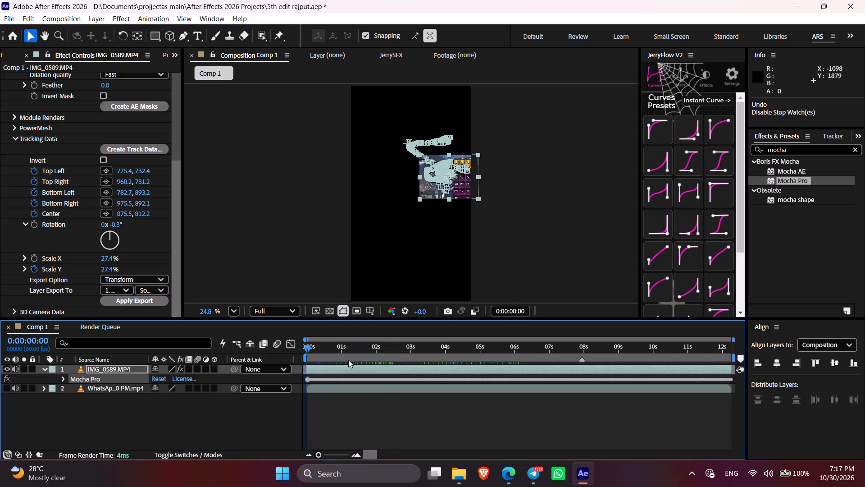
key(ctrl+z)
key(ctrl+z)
Undo the Transform export on IMG_0589.MP4 along with its export option and target layer settings.
click(143, 280)
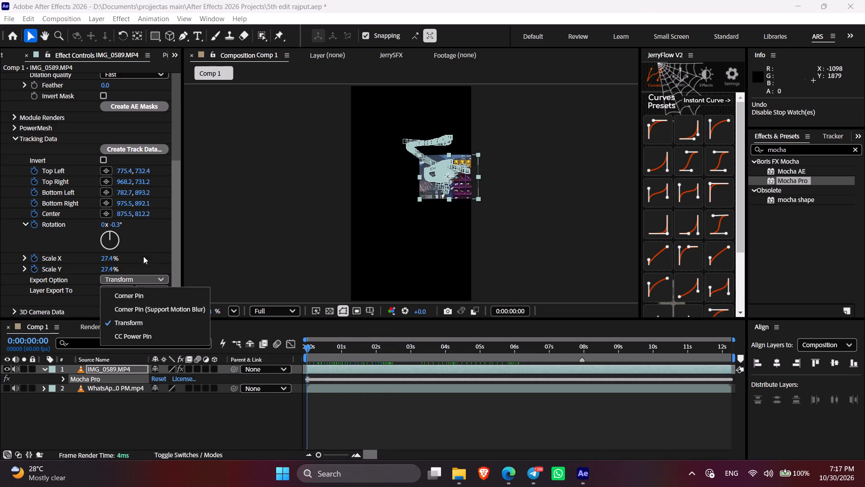
click(142, 247)
key(ctrl+z)
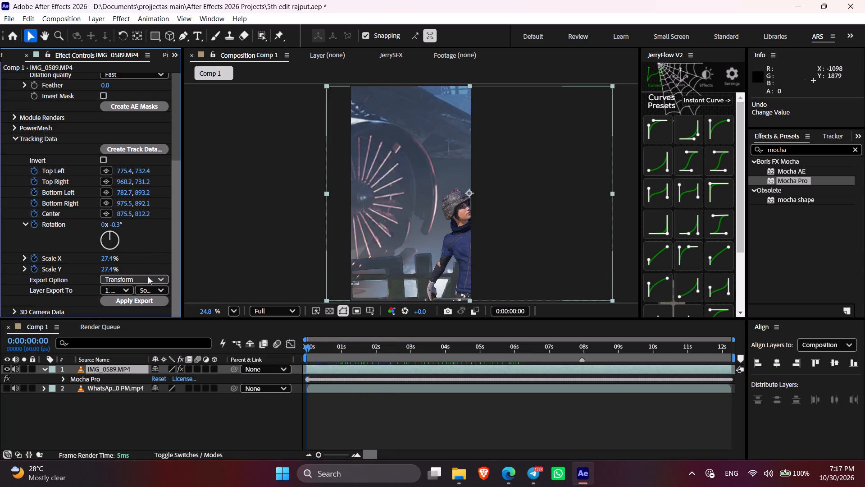
key(ctrl+z)
key(ctrl+z)
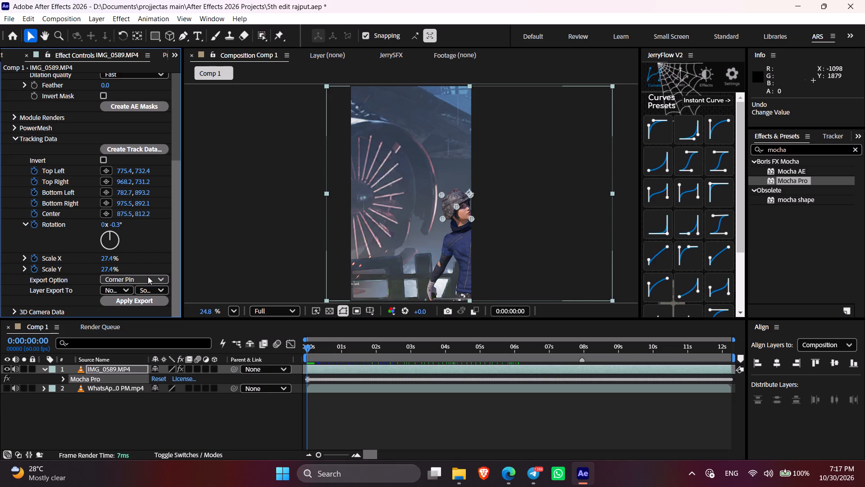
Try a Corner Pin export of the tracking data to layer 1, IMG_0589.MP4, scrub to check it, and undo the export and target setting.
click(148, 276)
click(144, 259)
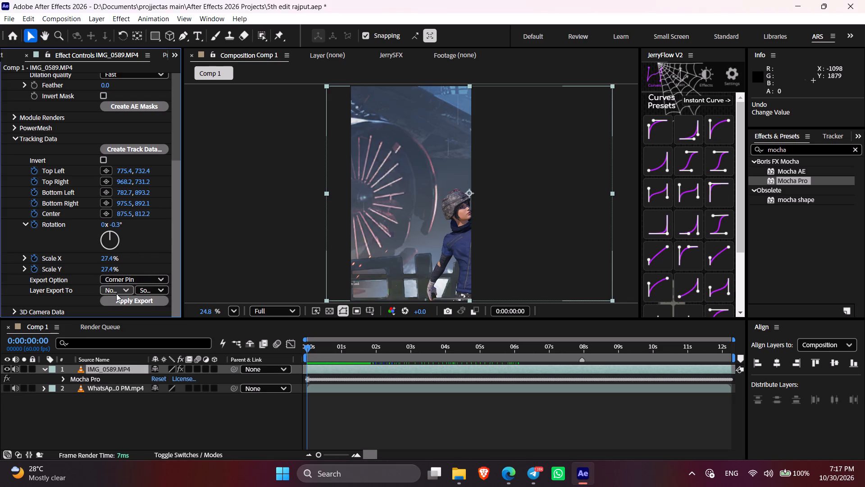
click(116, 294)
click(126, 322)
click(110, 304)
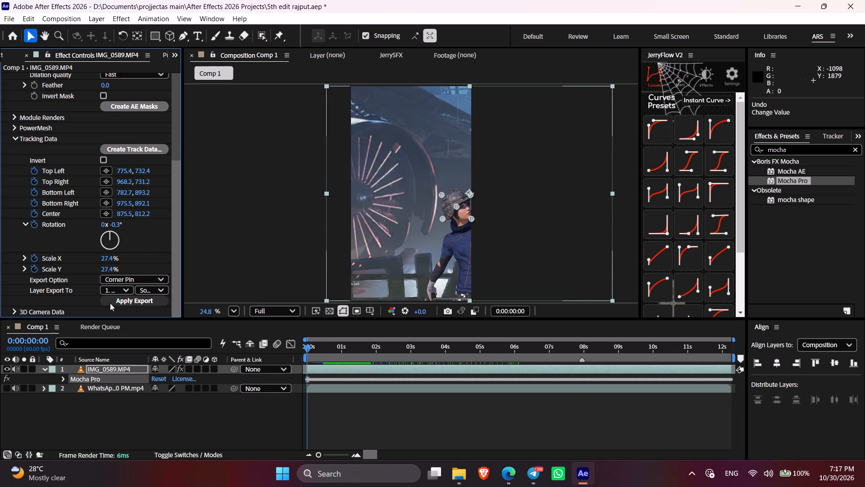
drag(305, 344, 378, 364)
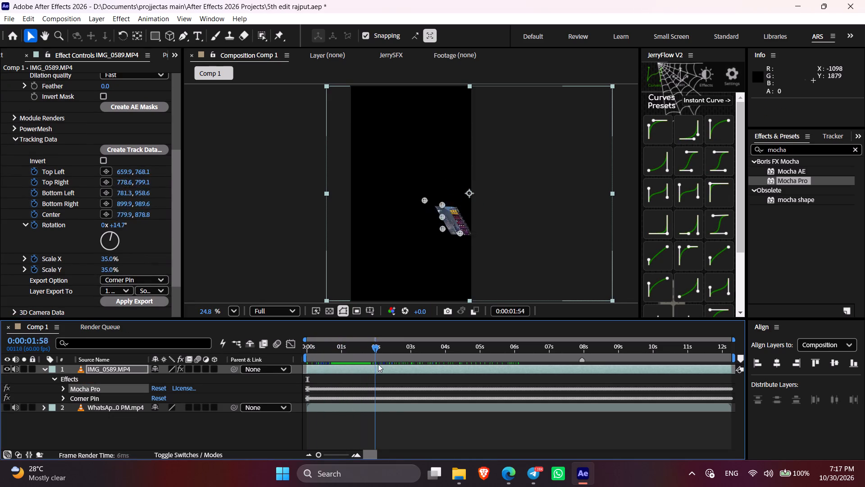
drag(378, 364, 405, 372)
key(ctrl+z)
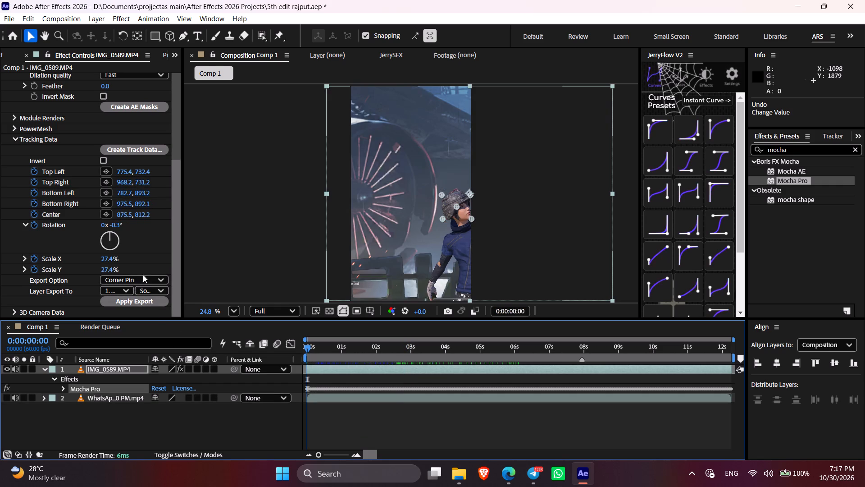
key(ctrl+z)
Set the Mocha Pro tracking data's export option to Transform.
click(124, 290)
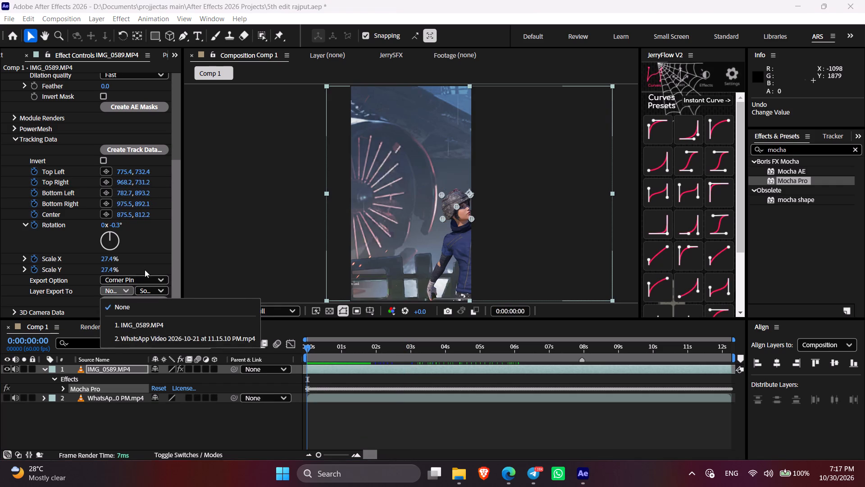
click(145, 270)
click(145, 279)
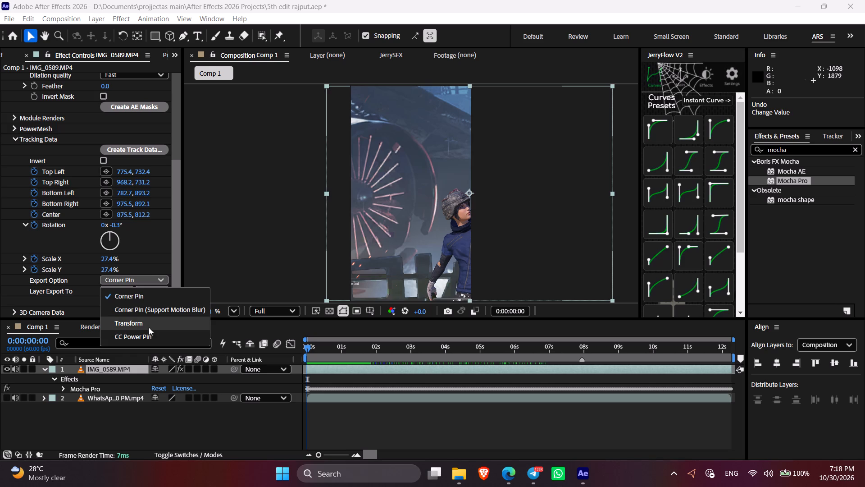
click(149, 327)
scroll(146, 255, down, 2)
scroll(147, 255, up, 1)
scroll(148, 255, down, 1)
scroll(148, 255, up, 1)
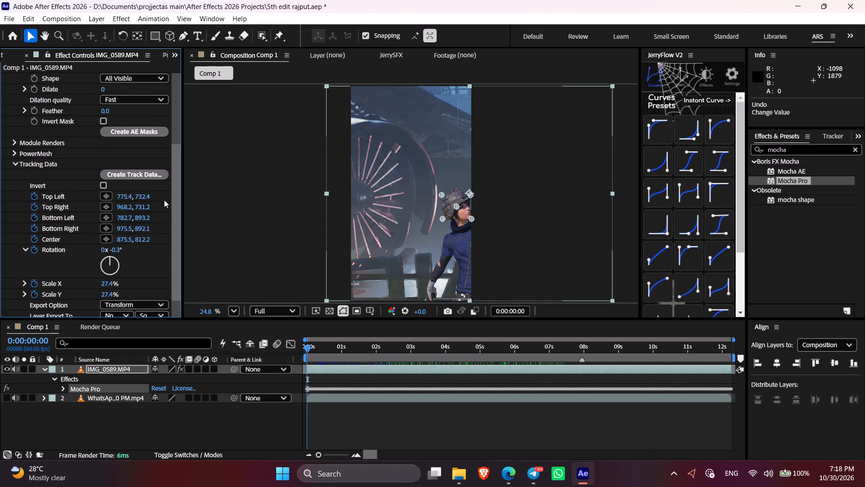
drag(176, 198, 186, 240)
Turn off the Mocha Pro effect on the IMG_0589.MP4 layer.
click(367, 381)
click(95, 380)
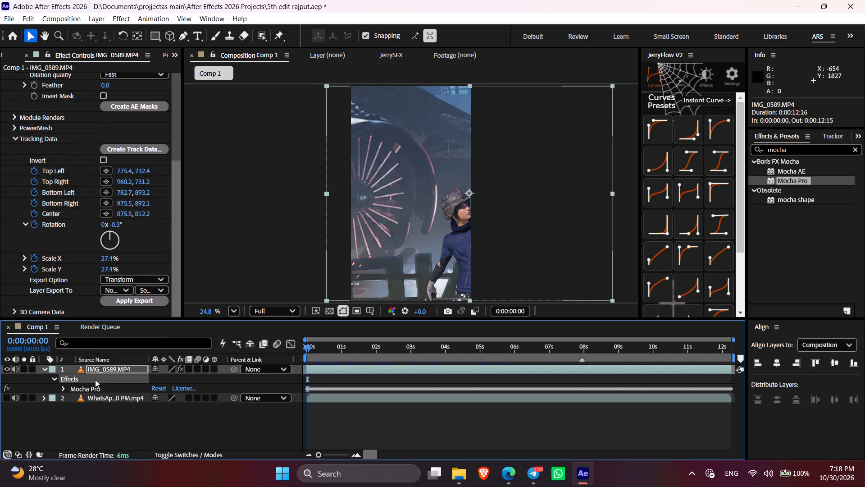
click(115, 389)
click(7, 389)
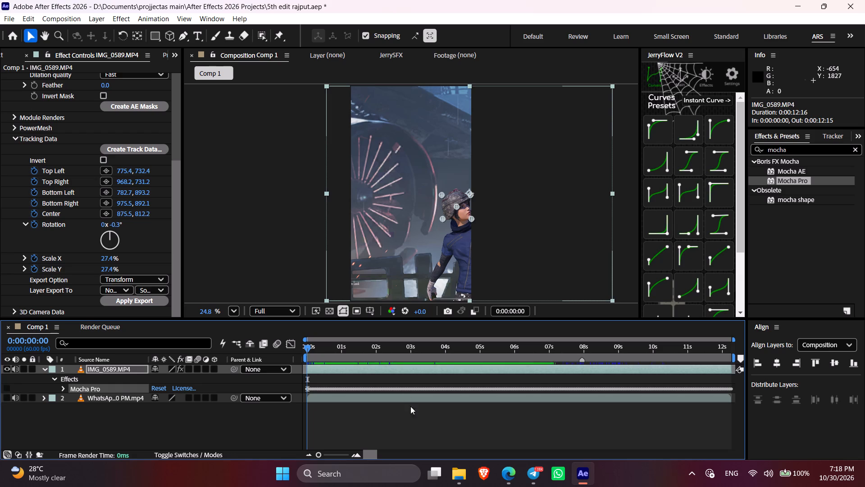
Scrub through Comp 1 up to about seven seconds to examine the character's motion with Mocha Pro off, and return near the start.
click(410, 413)
drag(316, 349, 278, 362)
key(e)
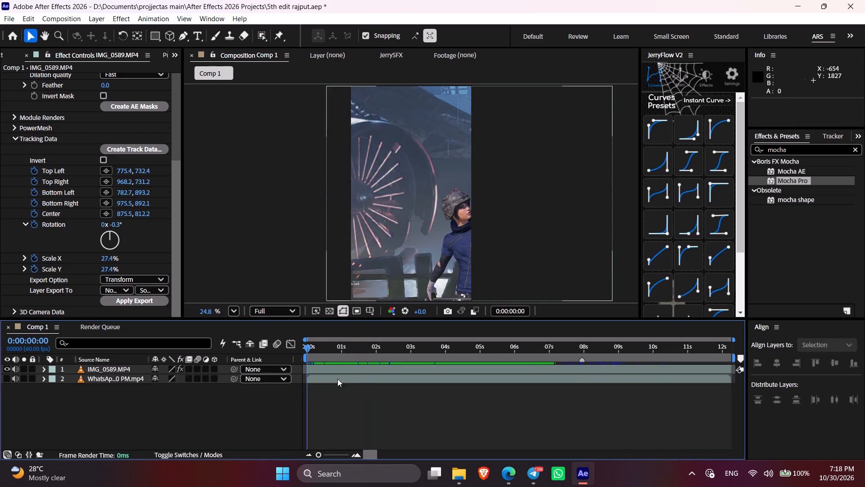
drag(320, 358, 439, 367)
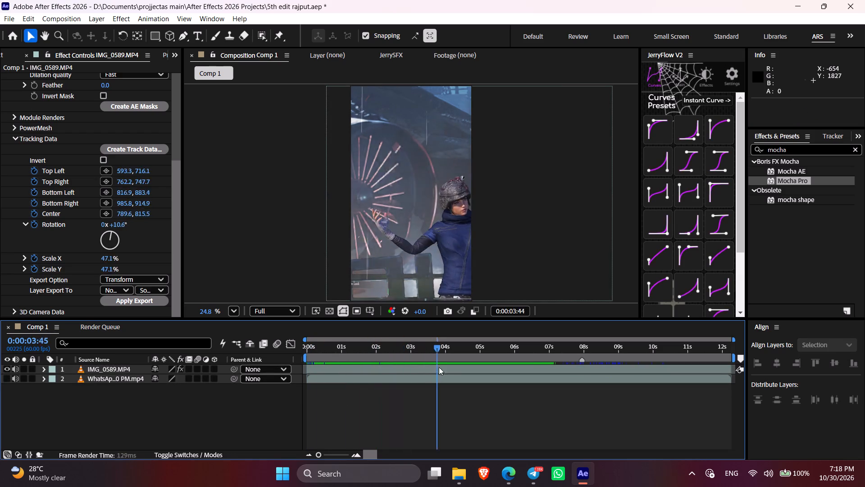
drag(439, 367, 565, 383)
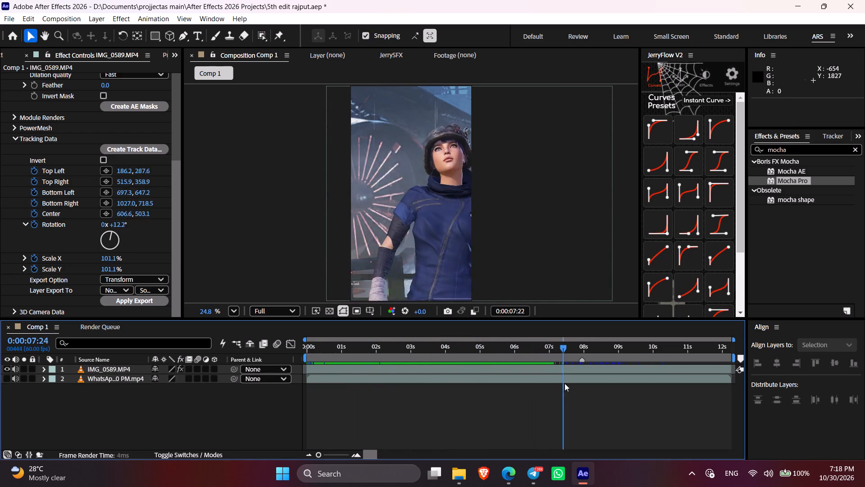
drag(565, 383, 561, 387)
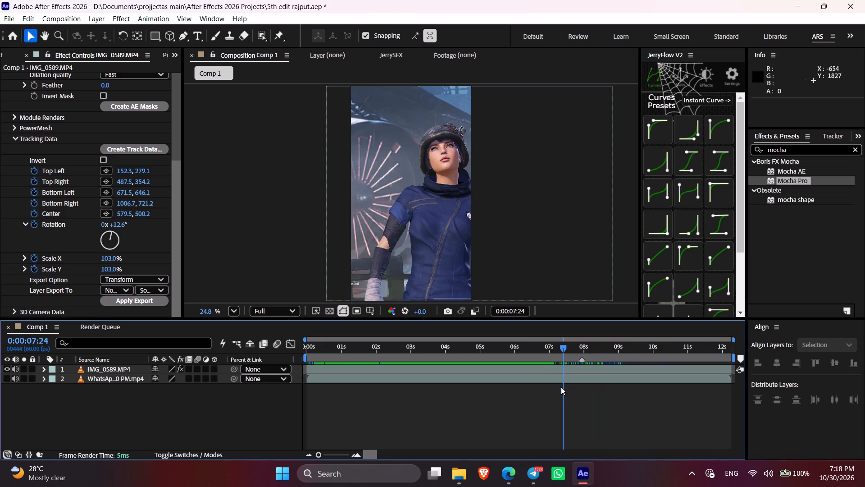
drag(561, 387, 563, 388)
drag(531, 353, 309, 361)
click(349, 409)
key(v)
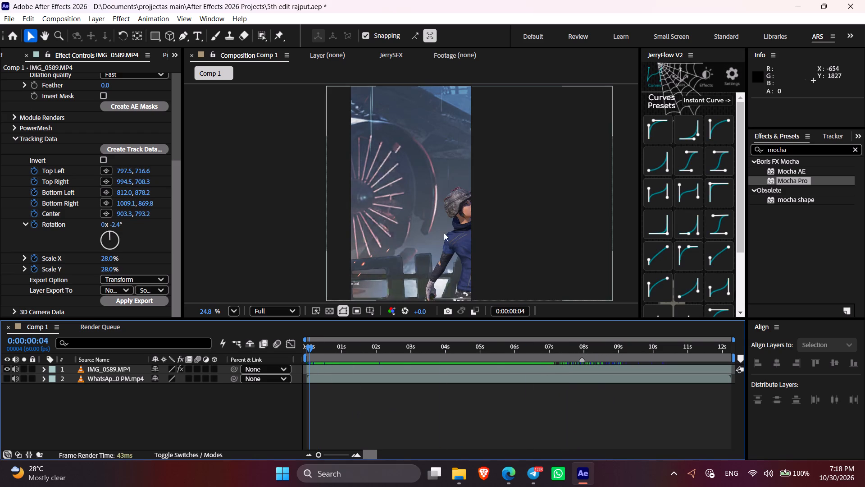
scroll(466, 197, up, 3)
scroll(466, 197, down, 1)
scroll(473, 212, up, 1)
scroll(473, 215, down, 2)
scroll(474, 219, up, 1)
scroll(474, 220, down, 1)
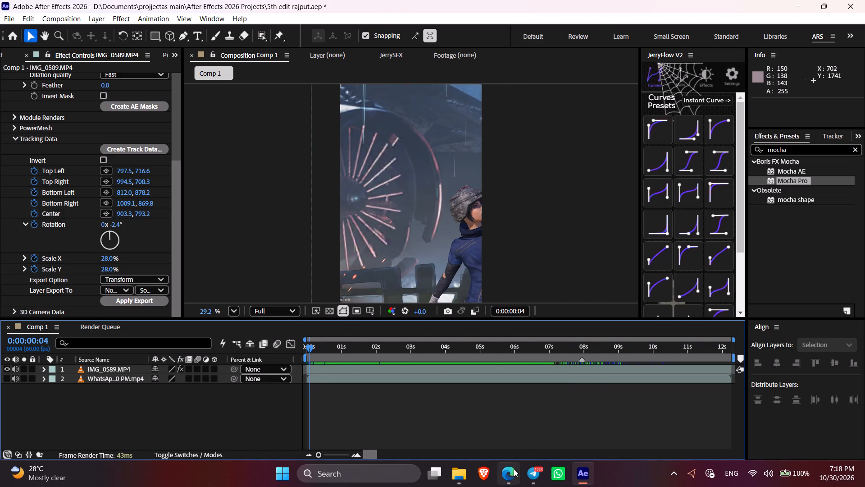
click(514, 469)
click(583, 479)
Scrub through the first two seconds of Comp 1 to examine the character's head movement, and return to 0:00:00:00.
drag(316, 351, 306, 350)
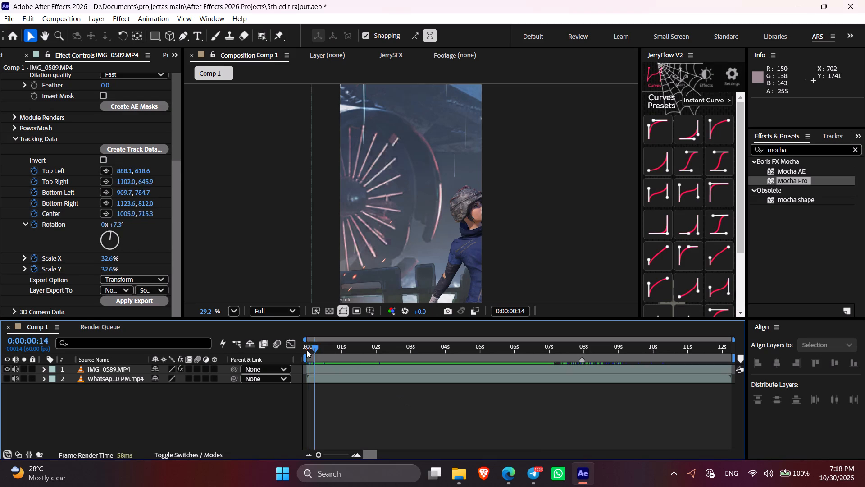
drag(306, 350, 367, 366)
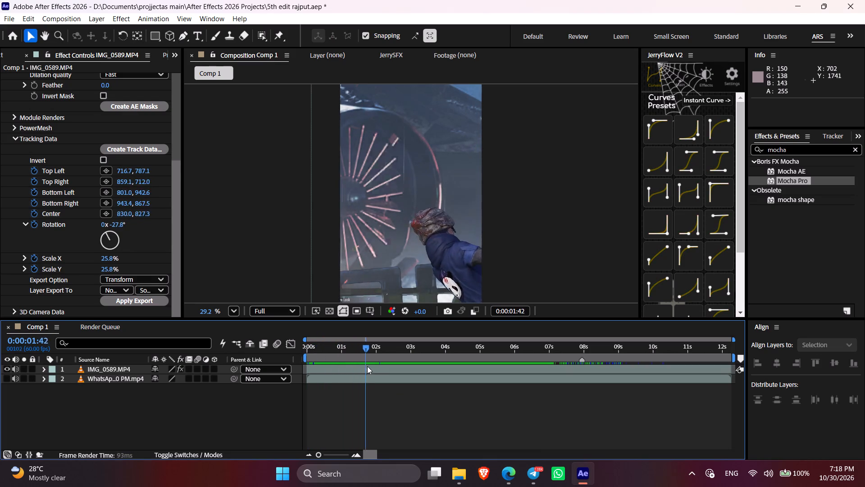
drag(367, 366, 255, 361)
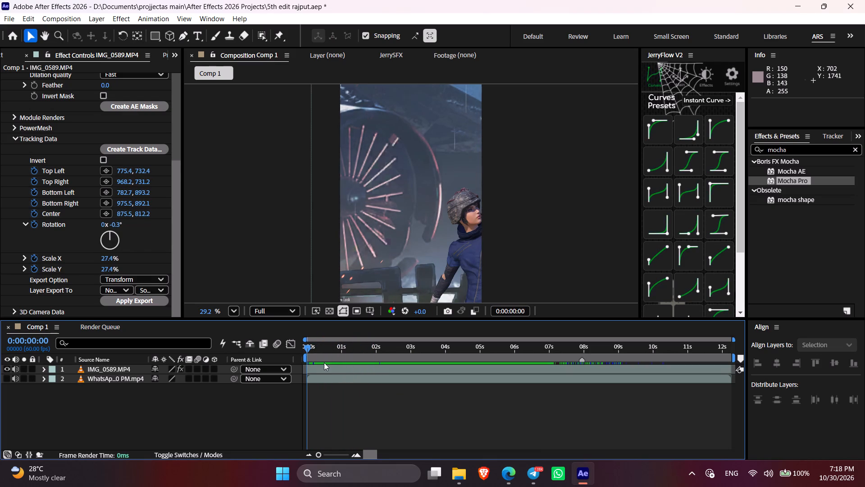
click(327, 367)
click(352, 436)
key(v)
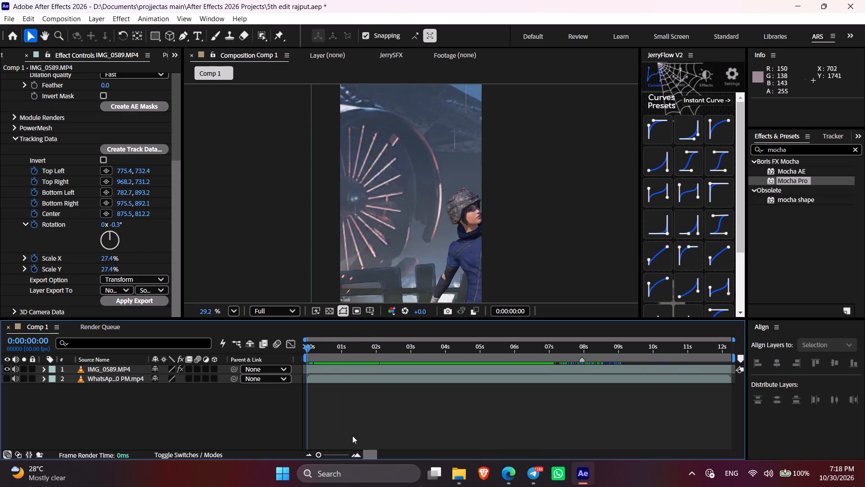
drag(312, 351, 285, 355)
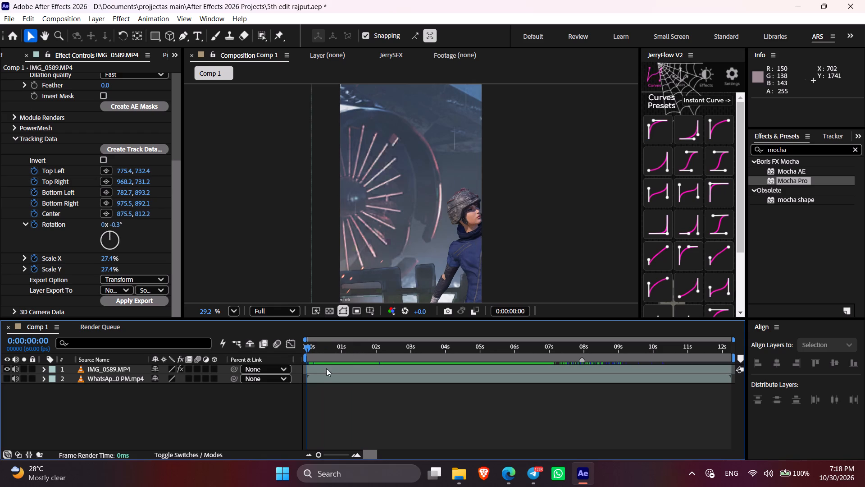
Delete the Mocha Pro effect from the IMG_0589.MP4 layer.
click(331, 371)
scroll(53, 158, up, 4)
scroll(53, 159, down, 1)
scroll(53, 159, up, 3)
scroll(53, 159, down, 1)
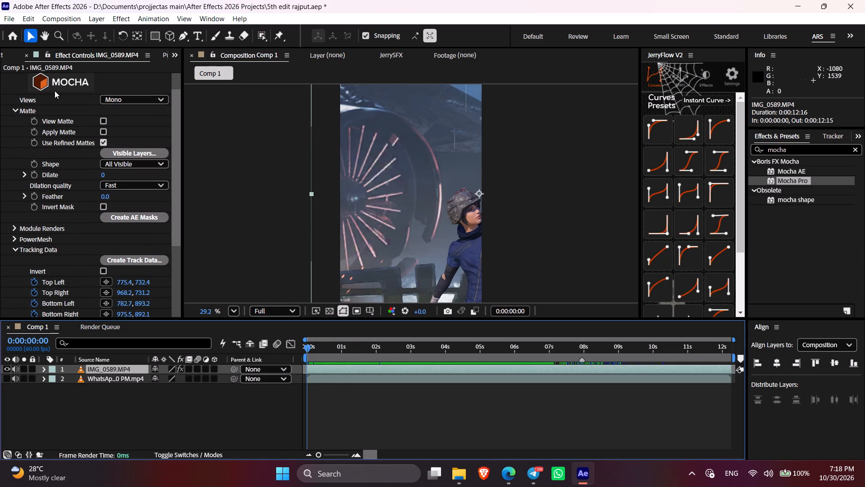
scroll(60, 109, up, 2)
click(47, 80)
key(BackSpace)
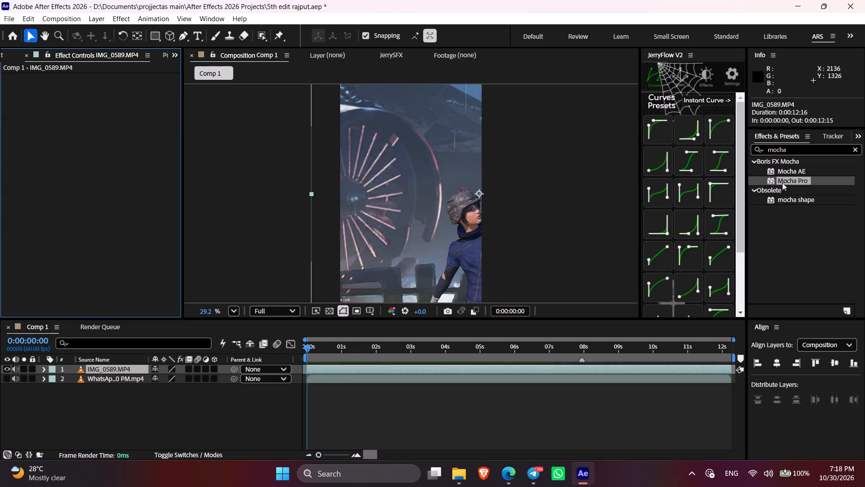
Apply the Mocha Pro effect to the IMG_0589.MP4 layer and launch the Mocha Pro interface, postponing the software update.
drag(793, 180, 520, 369)
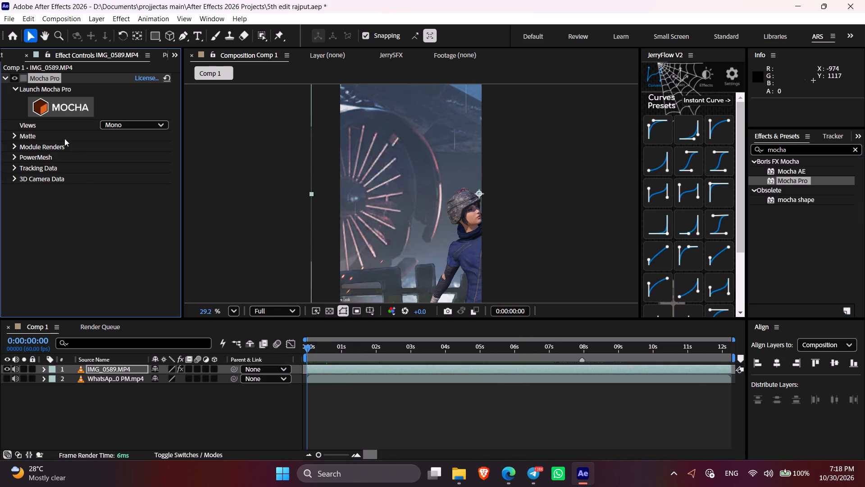
click(59, 112)
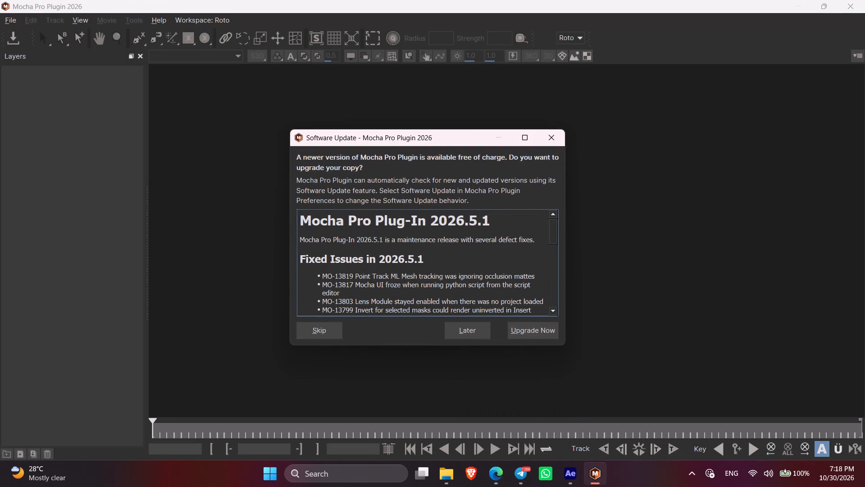
click(456, 334)
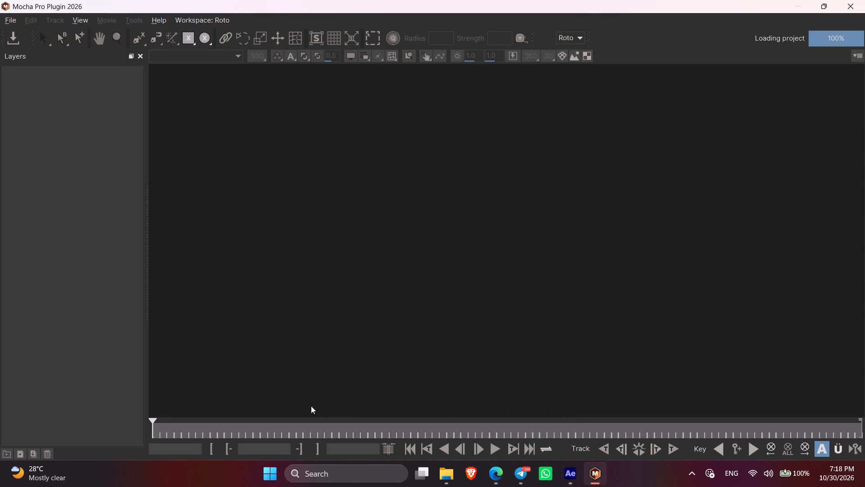
click(827, 4)
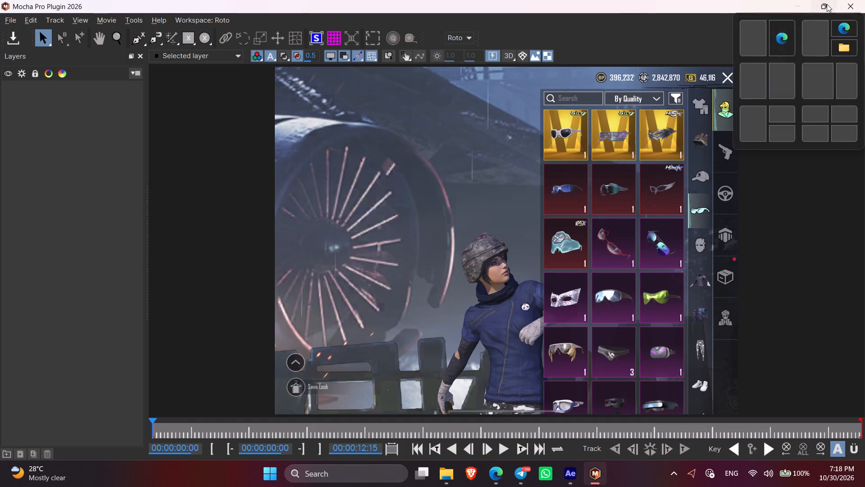
click(829, 0)
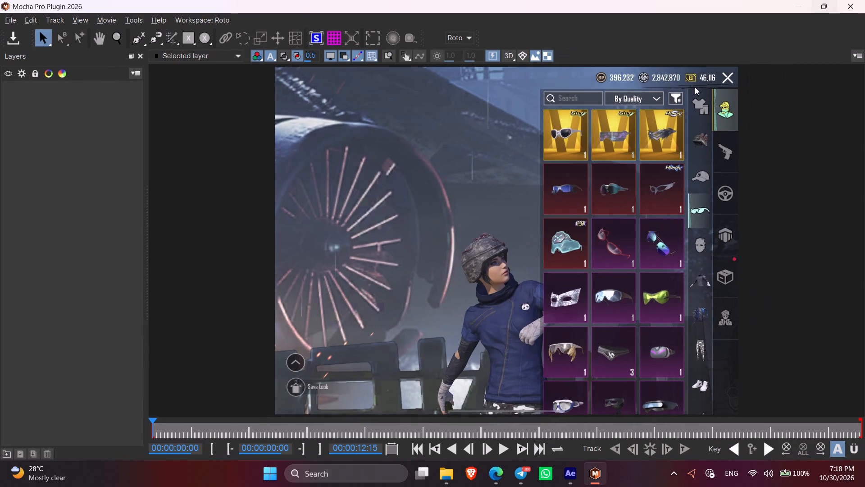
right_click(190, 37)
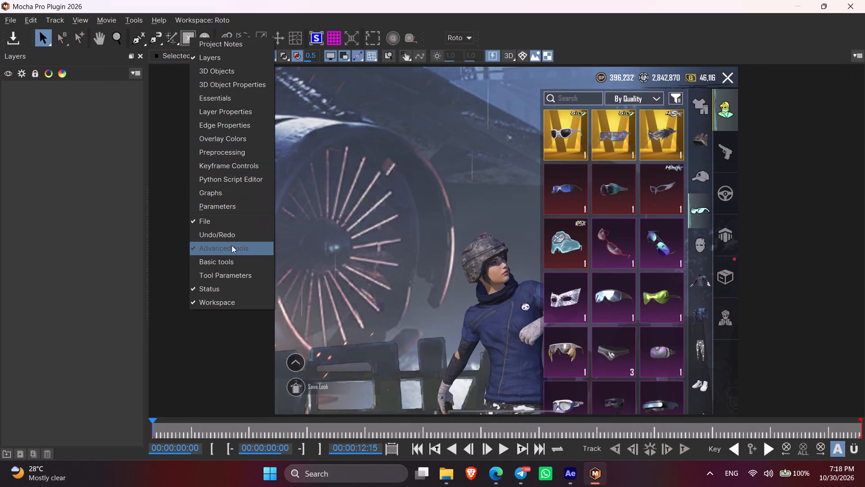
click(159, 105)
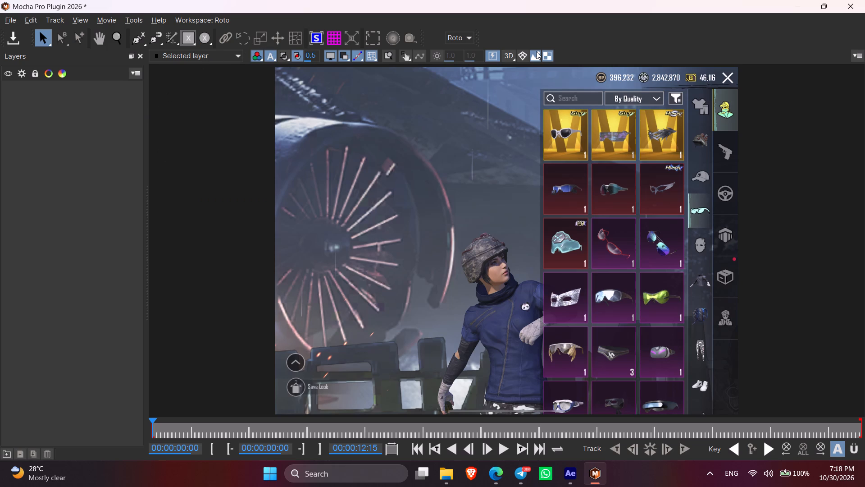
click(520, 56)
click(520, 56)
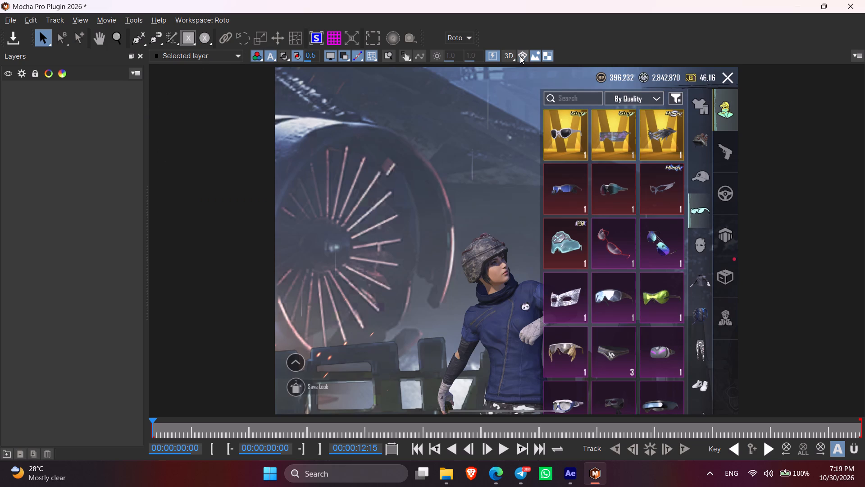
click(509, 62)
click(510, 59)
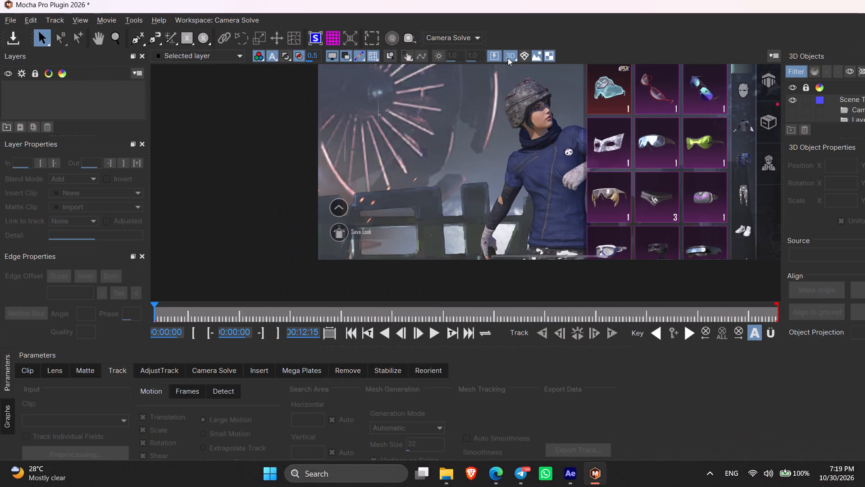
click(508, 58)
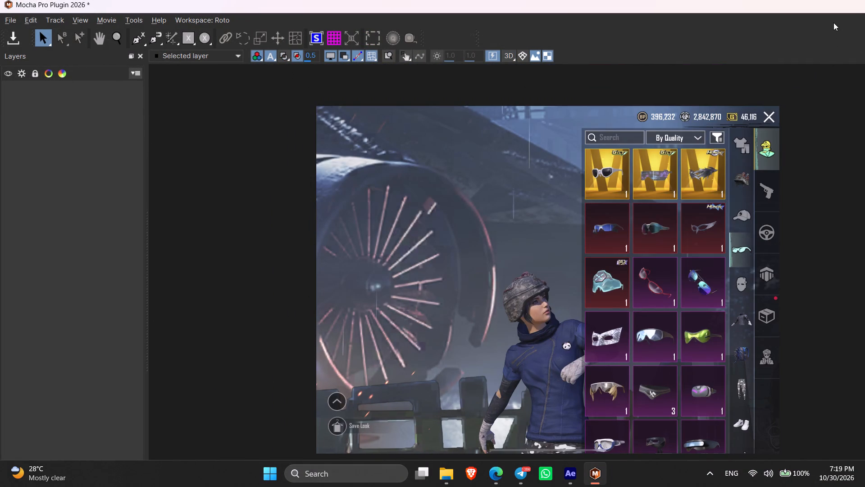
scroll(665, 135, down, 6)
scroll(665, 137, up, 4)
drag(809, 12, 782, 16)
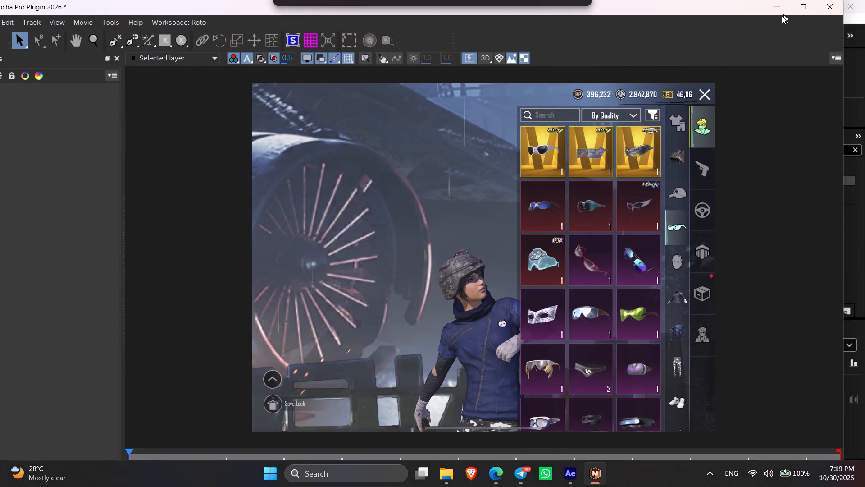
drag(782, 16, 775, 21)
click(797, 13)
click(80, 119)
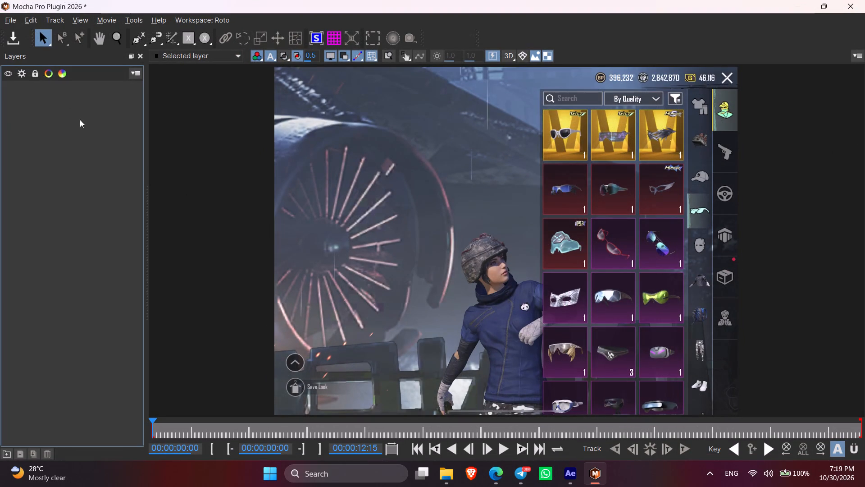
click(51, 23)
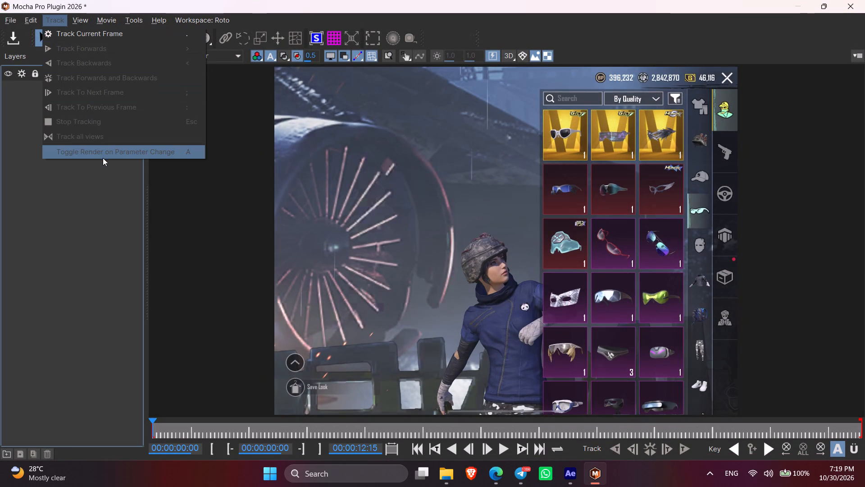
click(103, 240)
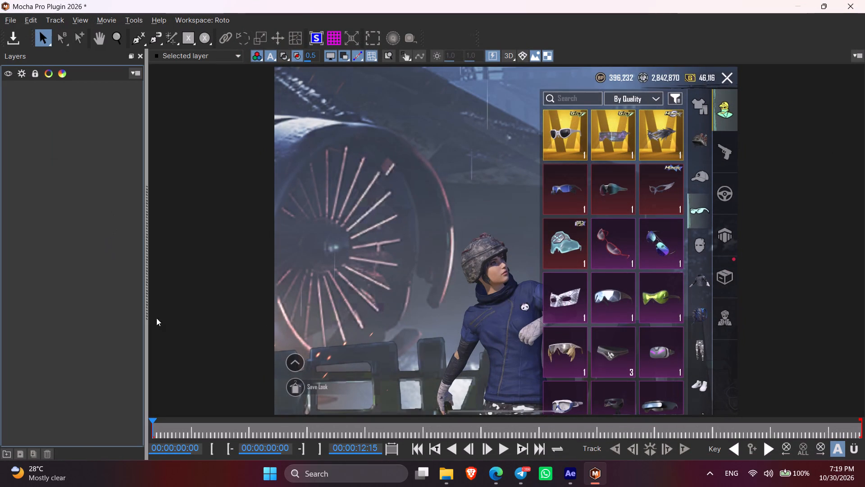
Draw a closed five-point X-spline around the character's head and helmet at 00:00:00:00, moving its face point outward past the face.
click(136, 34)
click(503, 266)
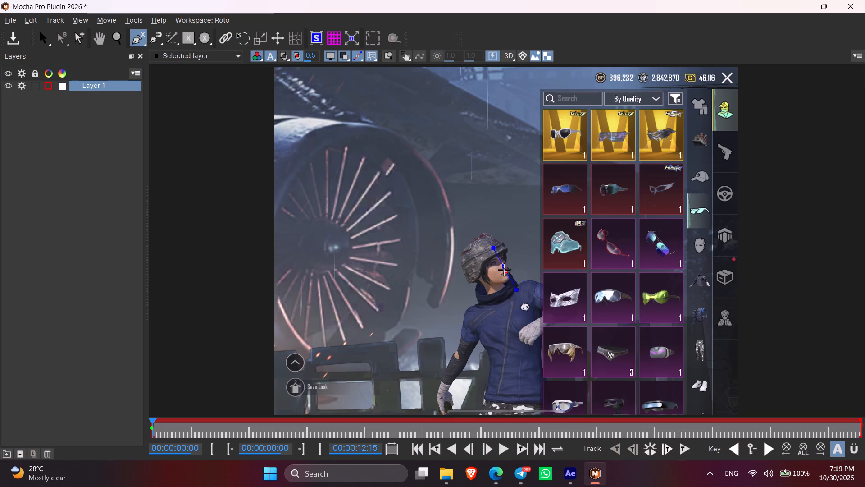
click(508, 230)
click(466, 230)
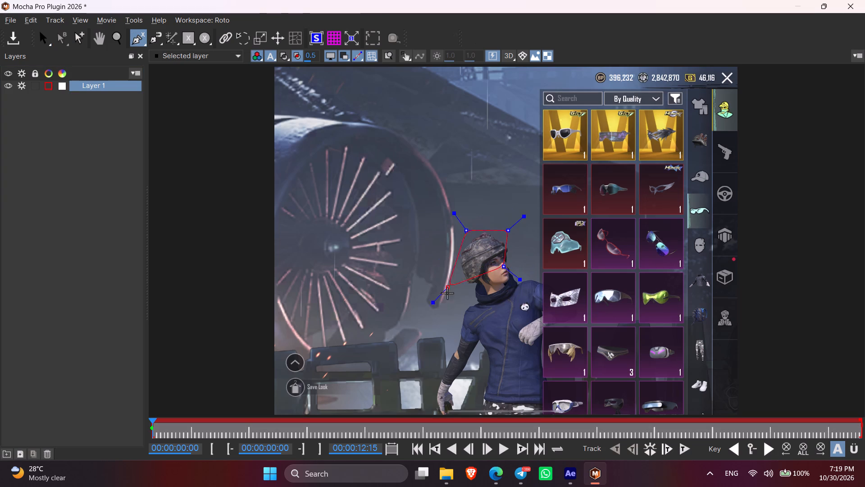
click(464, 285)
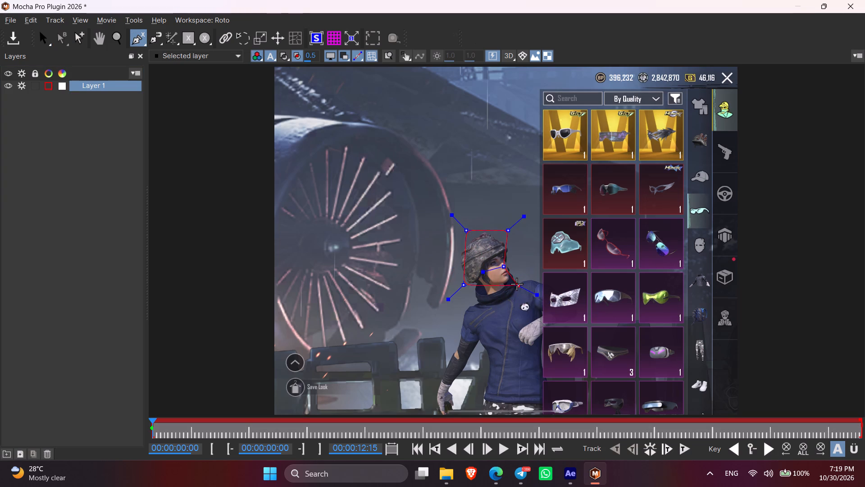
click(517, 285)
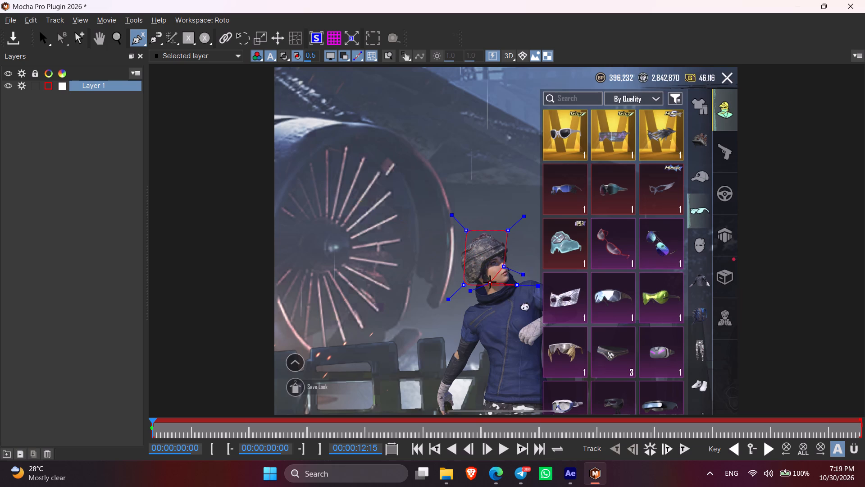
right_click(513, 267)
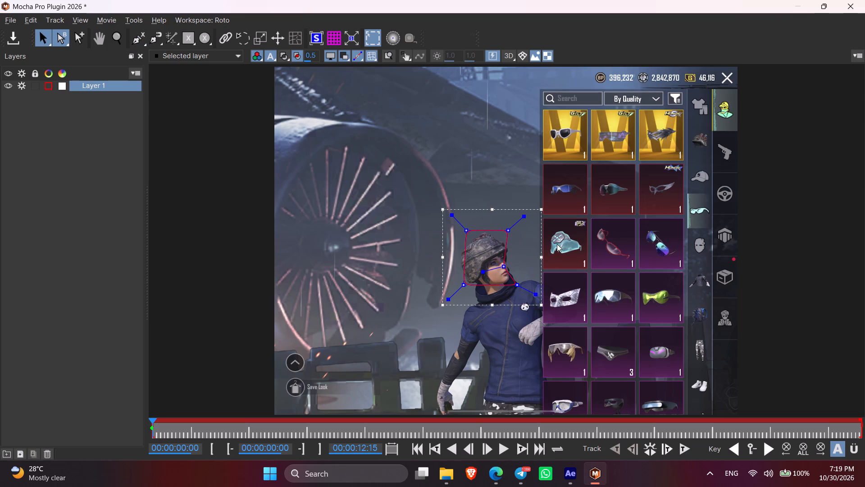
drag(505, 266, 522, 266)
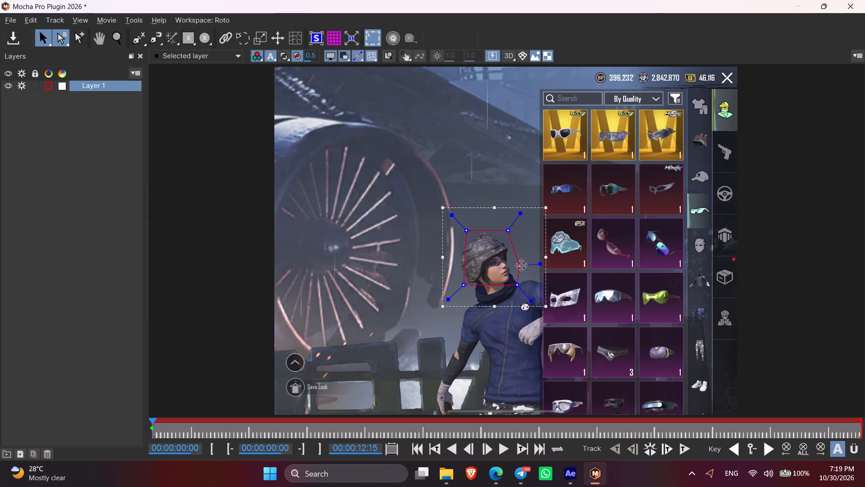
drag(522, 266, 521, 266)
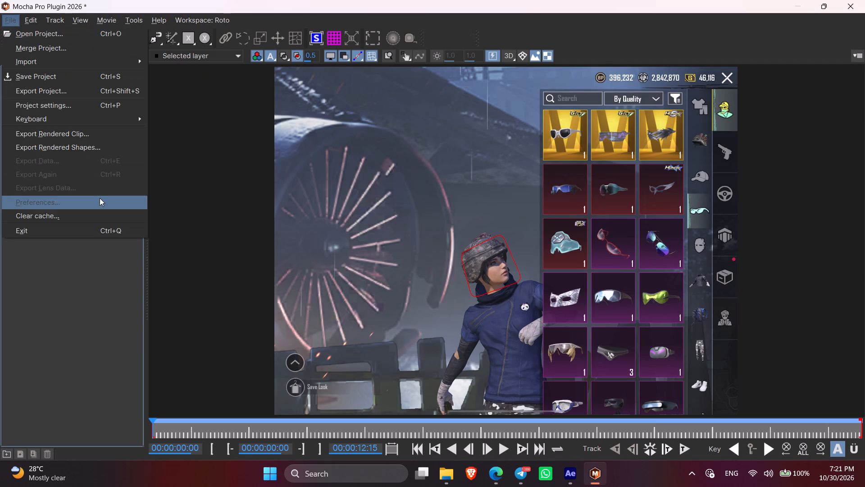
click(78, 293)
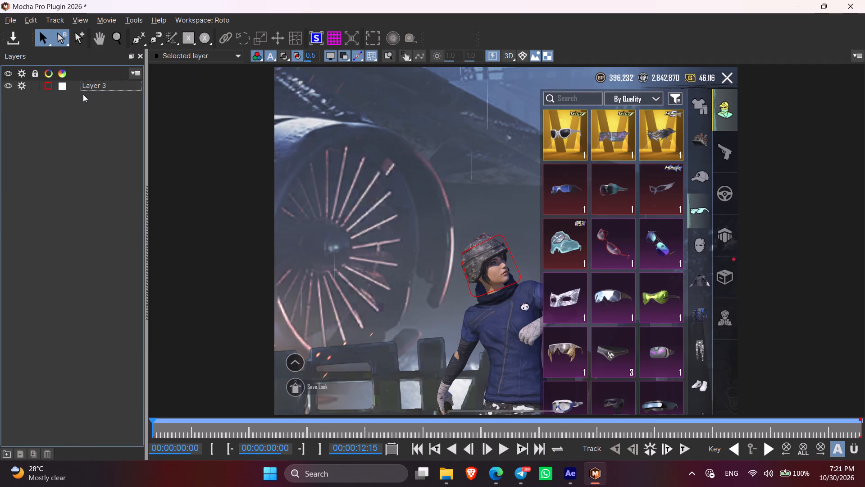
click(475, 246)
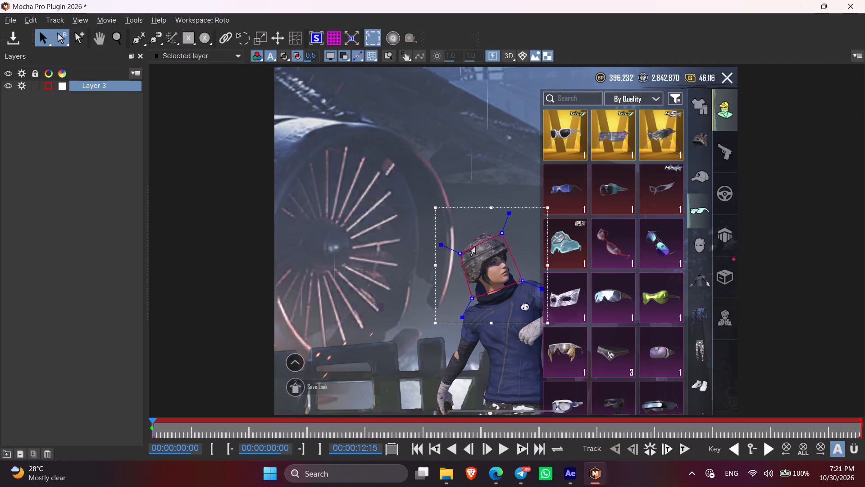
right_click(475, 246)
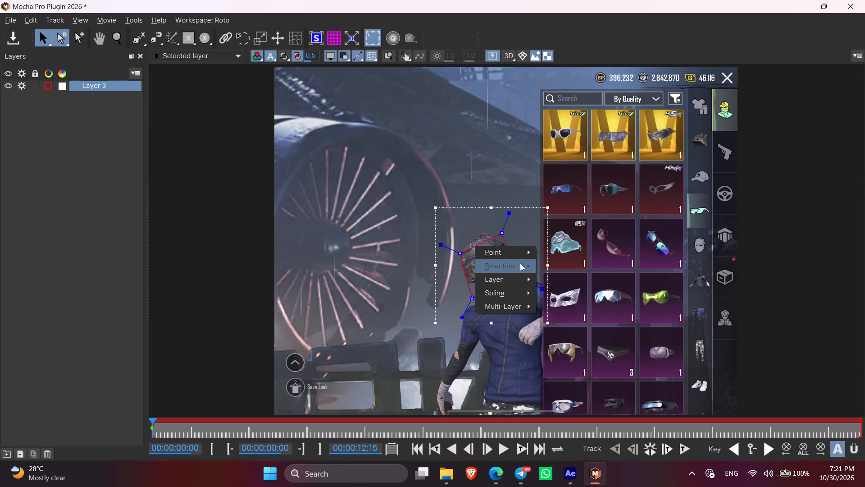
click(480, 227)
click(108, 86)
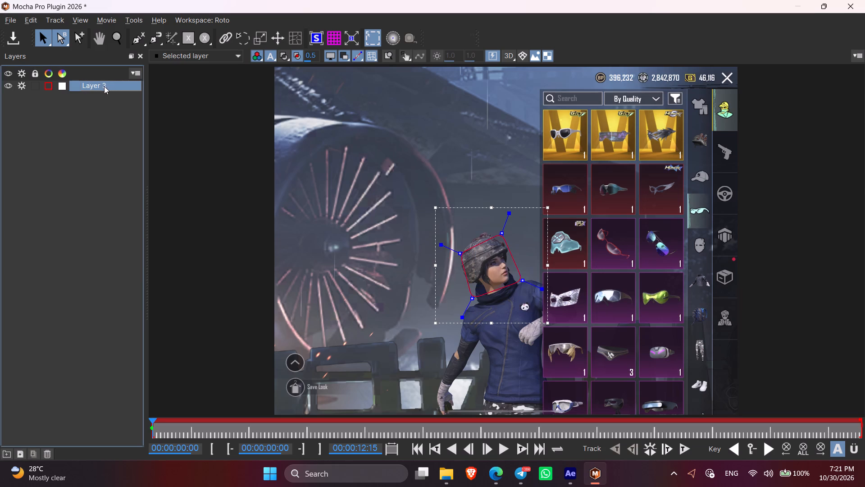
right_click(104, 86)
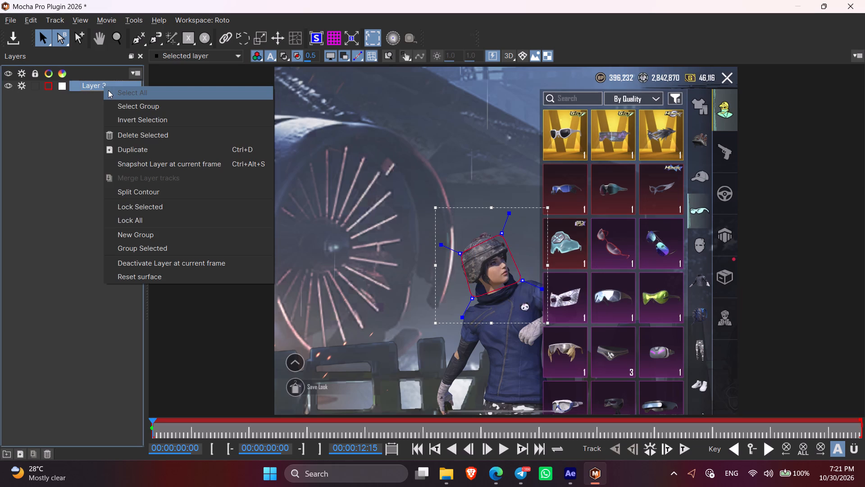
click(55, 133)
double_click(83, 82)
click(80, 123)
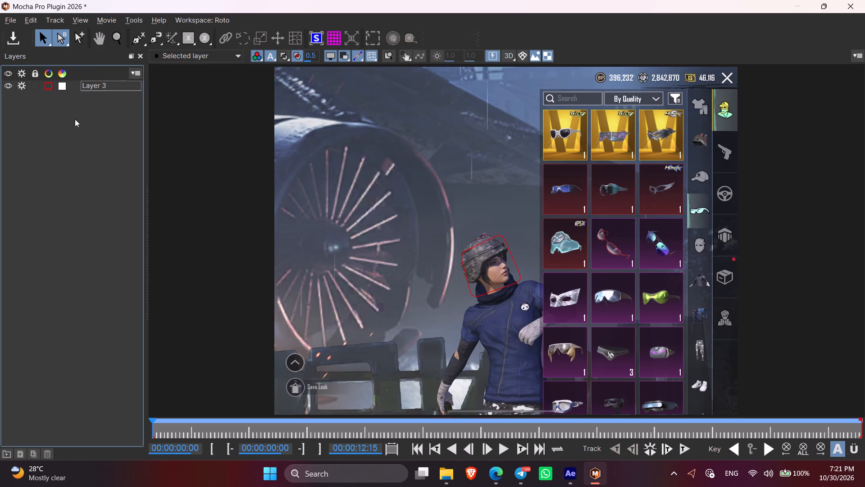
click(65, 78)
click(60, 85)
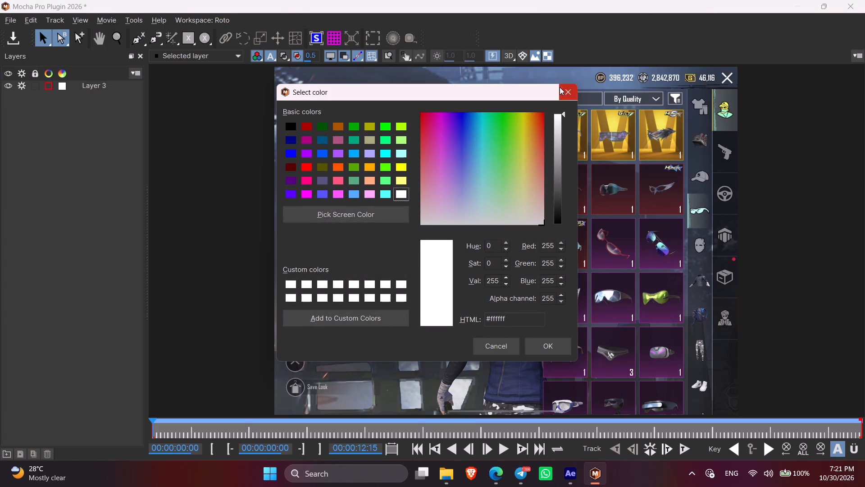
click(560, 87)
click(85, 86)
click(78, 83)
click(70, 122)
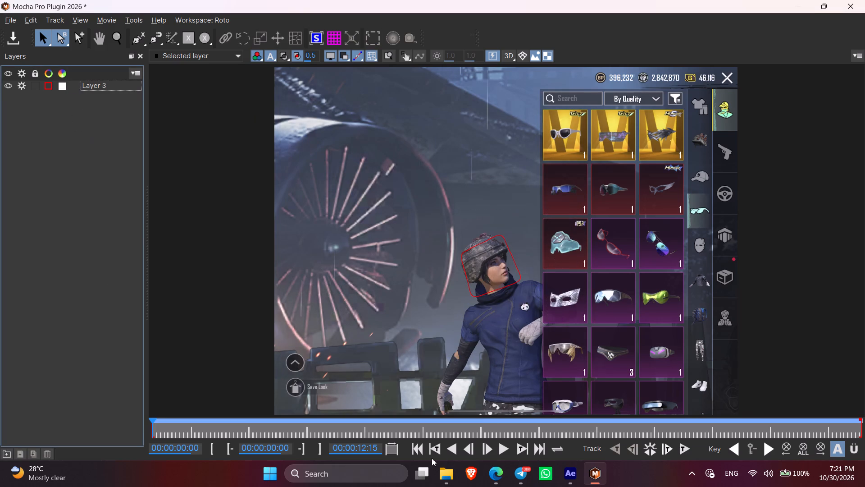
Check the head spline against the footage at 00:00:03:37 and return to 00:00:00:00.
click(392, 438)
click(384, 430)
click(358, 421)
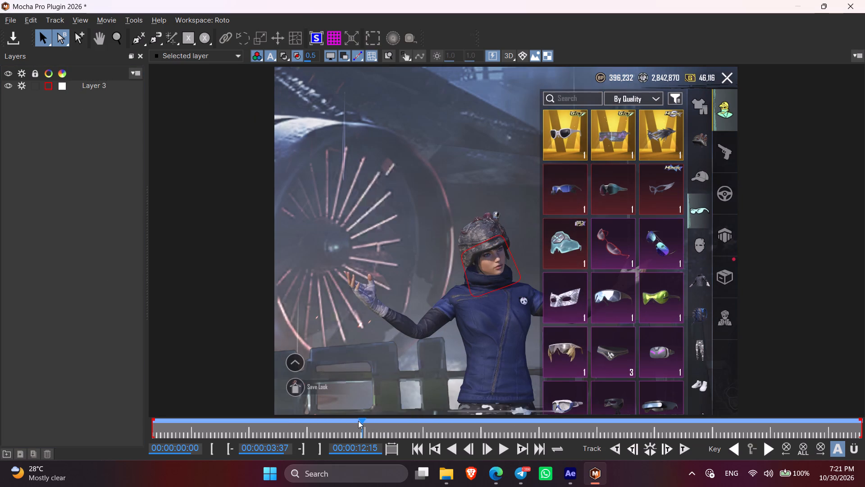
drag(368, 424, 116, 423)
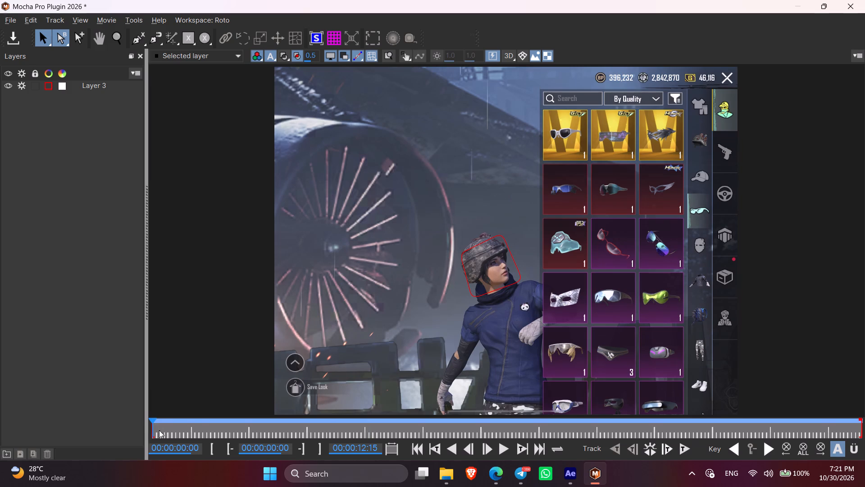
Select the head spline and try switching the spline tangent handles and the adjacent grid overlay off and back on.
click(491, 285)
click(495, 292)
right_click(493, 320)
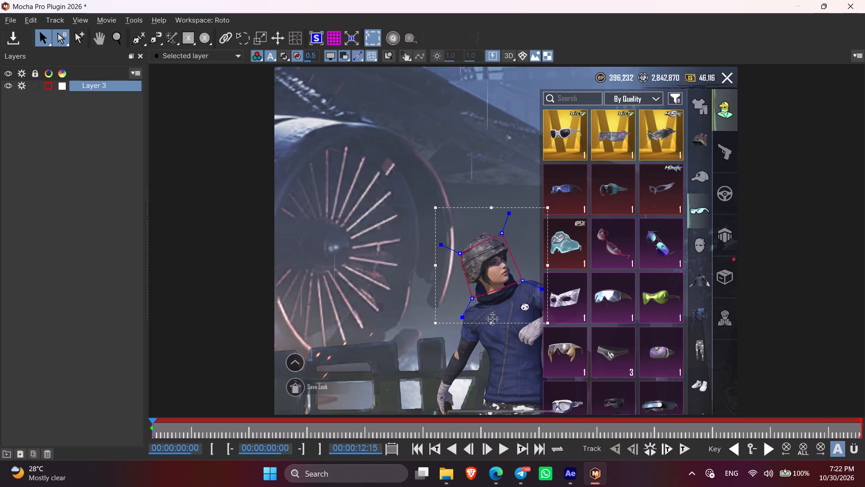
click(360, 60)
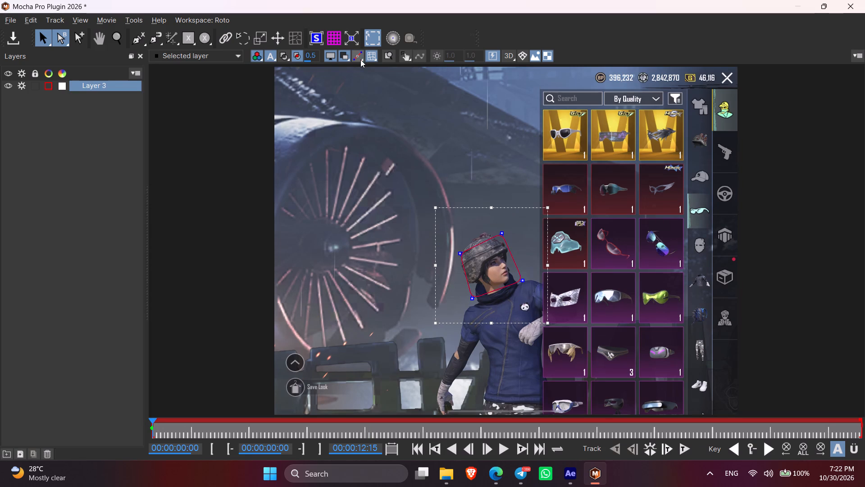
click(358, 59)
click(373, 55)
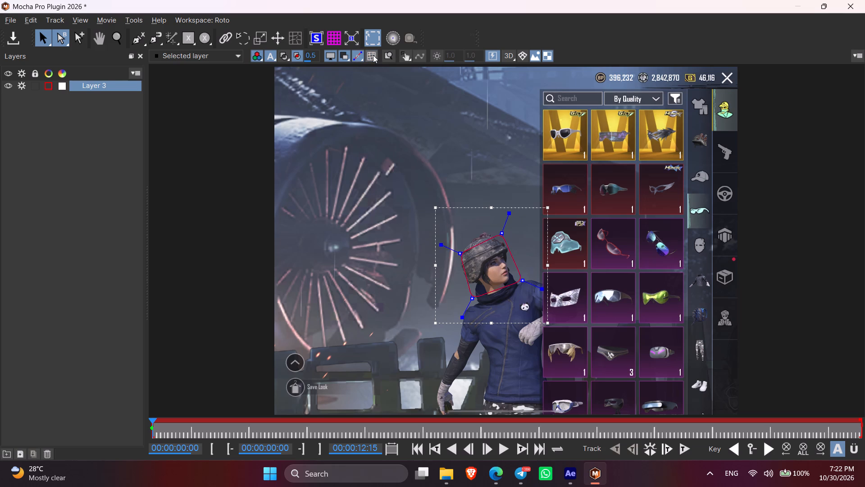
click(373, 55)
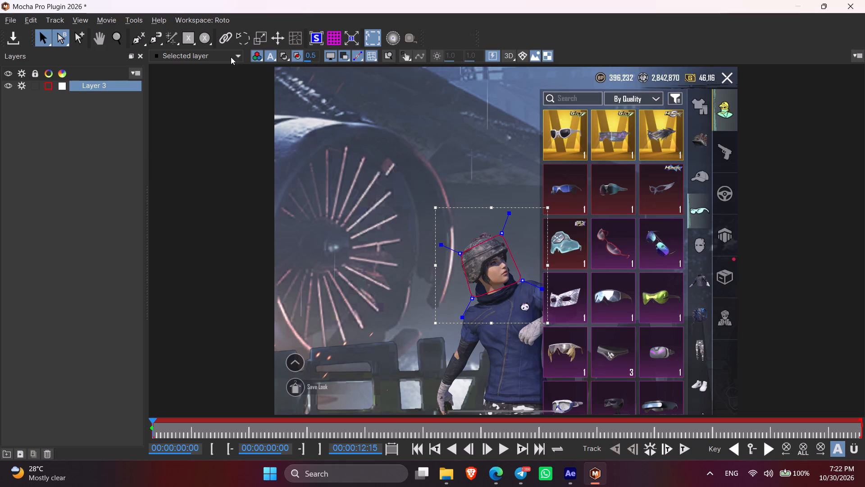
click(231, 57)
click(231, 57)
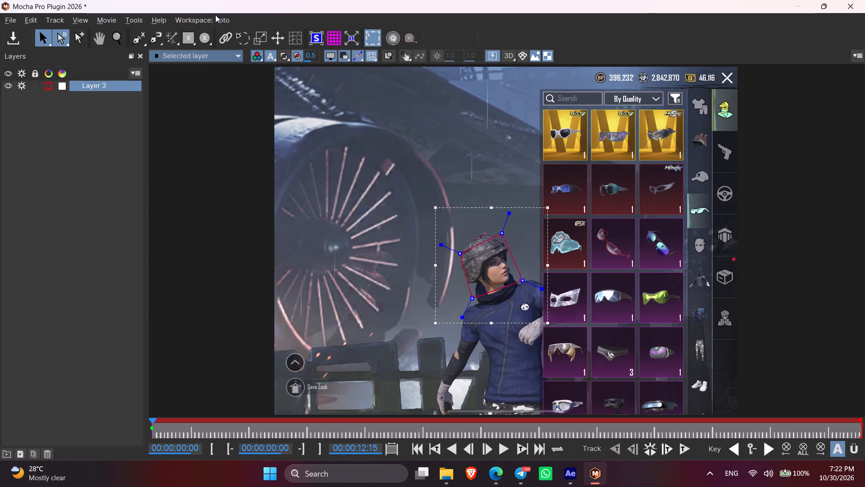
Switch the workspace to Essentials.
click(223, 19)
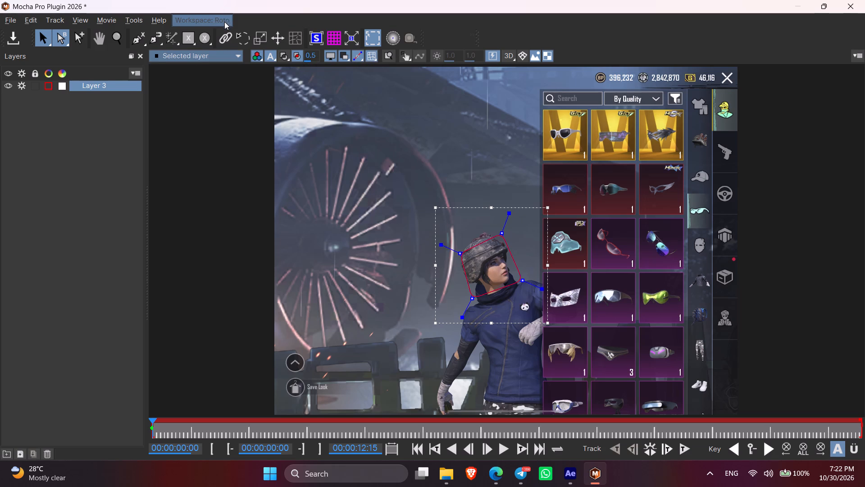
click(233, 36)
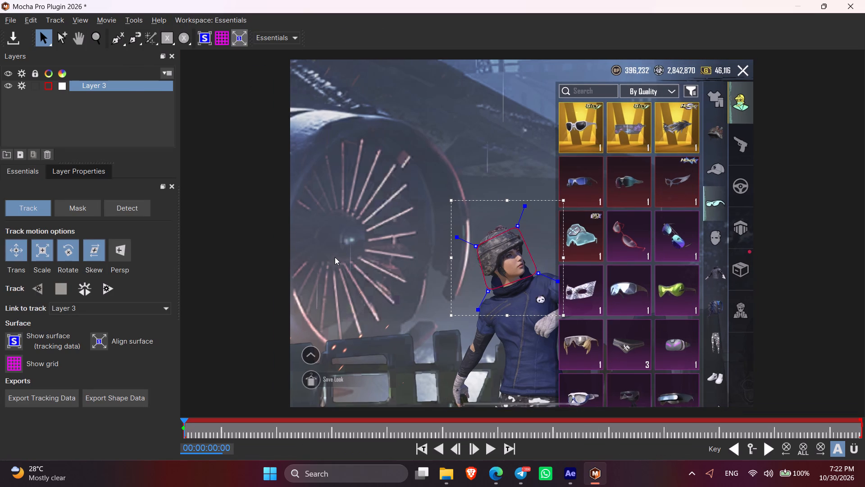
Turn off skew, rotation and scale in Layer 3's track motion options, leaving only translation.
click(91, 258)
click(72, 254)
click(44, 255)
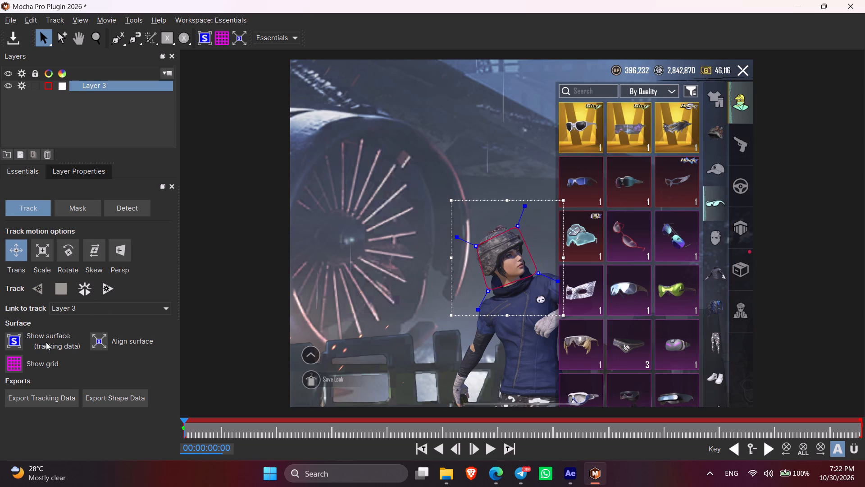
Track Layer 3 forward from 00:00:00:00 and stop around 00:00:00:45.
click(103, 291)
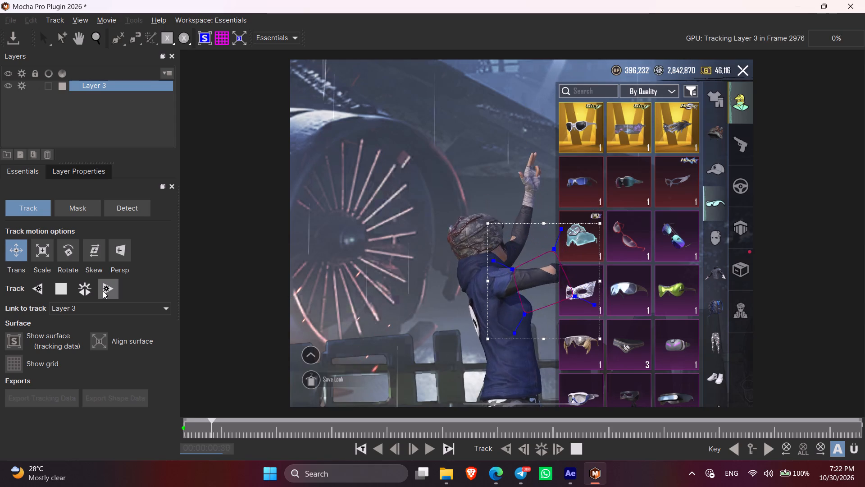
click(103, 291)
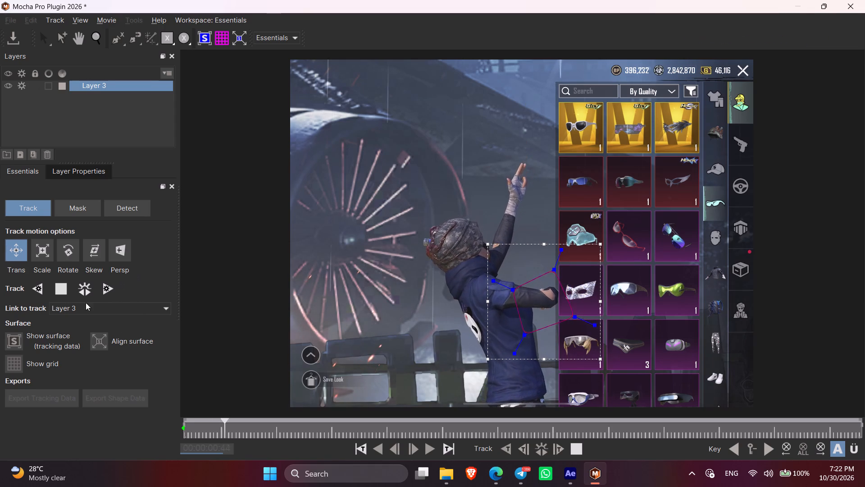
click(62, 293)
Go back to 00:00:00:23 and move the spline's four corner points so they enclose the character's head.
drag(228, 425, 225, 425)
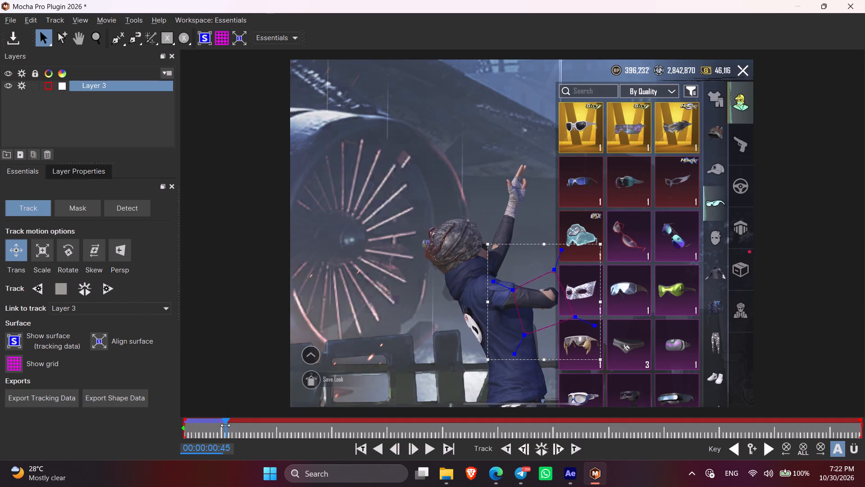
drag(225, 425, 205, 422)
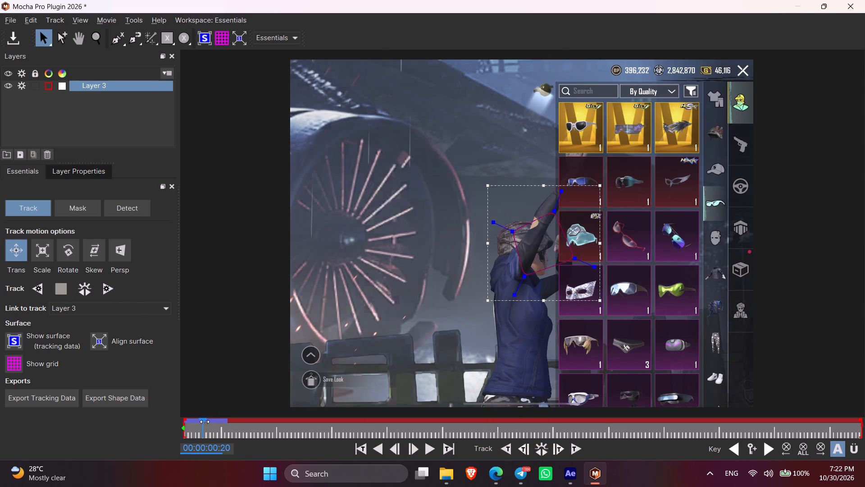
drag(205, 422, 206, 422)
drag(536, 247, 529, 246)
drag(536, 248, 531, 247)
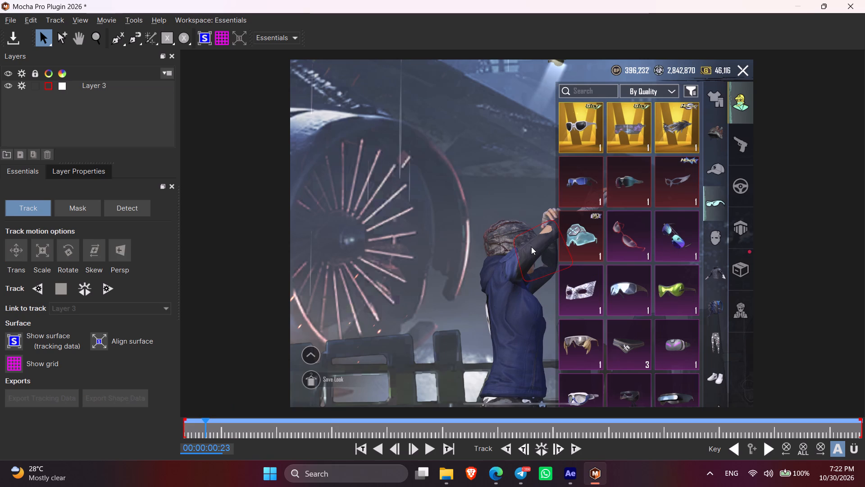
click(531, 247)
click(516, 239)
drag(514, 238, 479, 230)
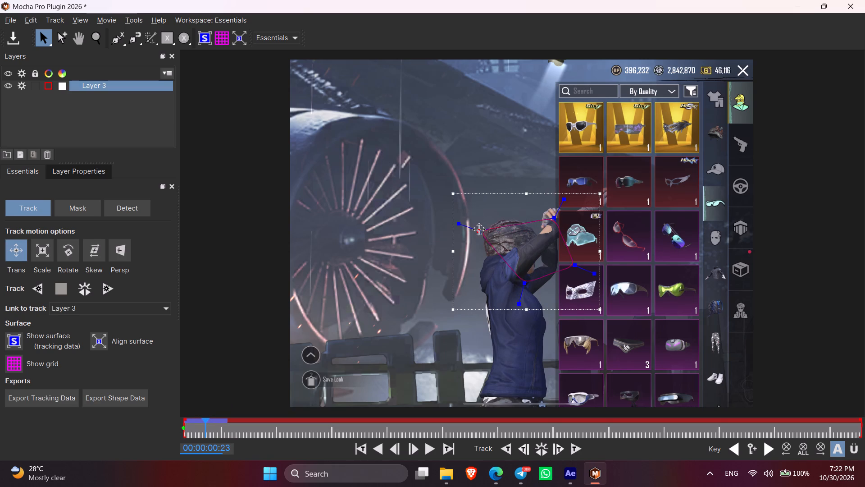
drag(479, 230, 475, 226)
drag(555, 215, 529, 211)
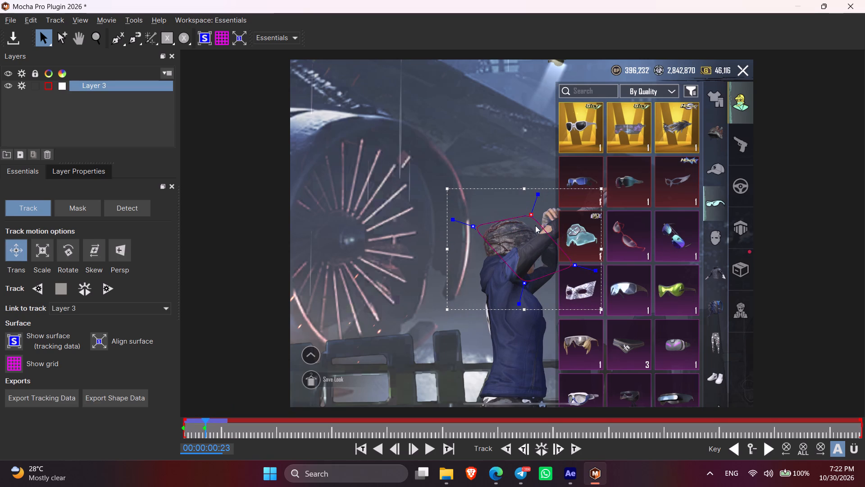
drag(524, 280, 484, 271)
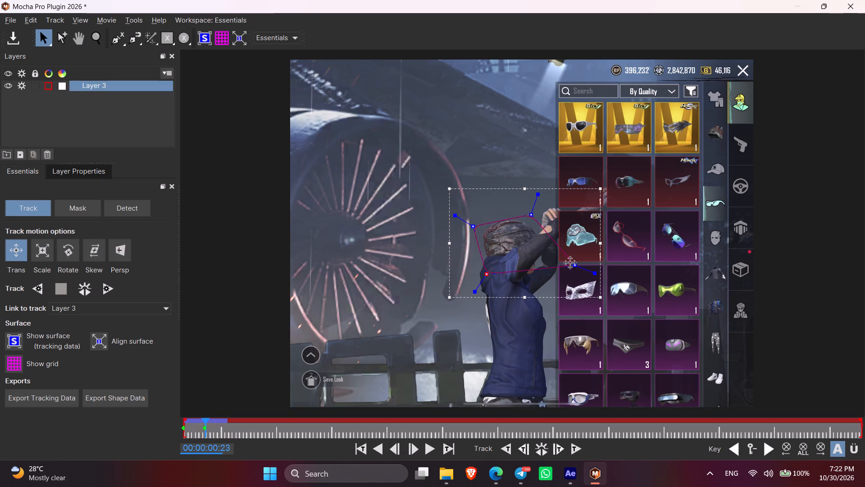
drag(575, 263, 543, 270)
Track Layer 3 forward from 00:00:00:23 and stop at 00:00:00:56.
click(110, 290)
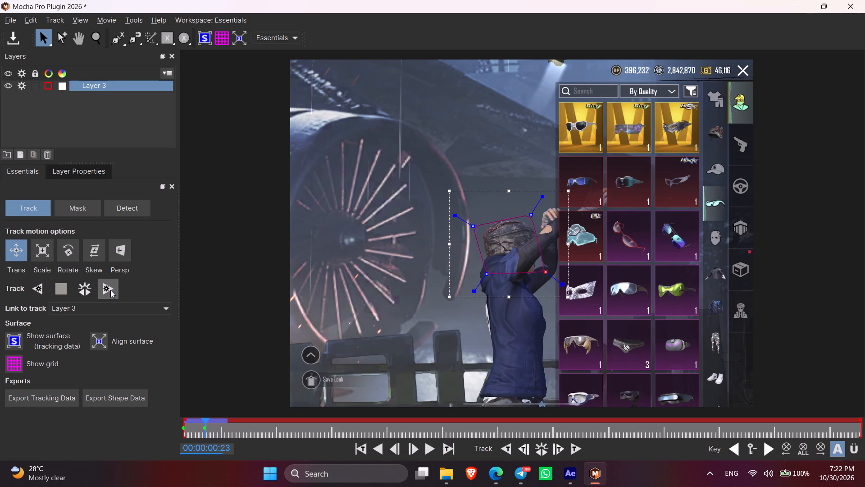
click(110, 290)
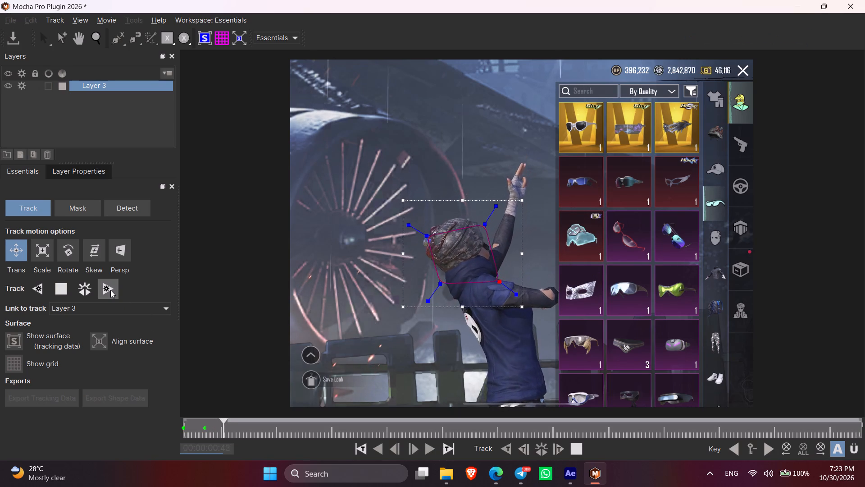
click(61, 296)
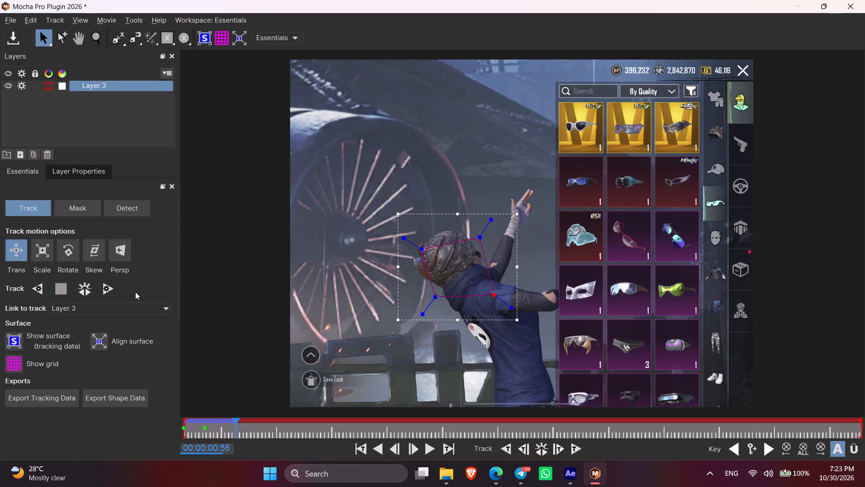
Adjust the spline's corner points at 00:00:00:56 to fit around the tilted head.
drag(424, 251, 408, 247)
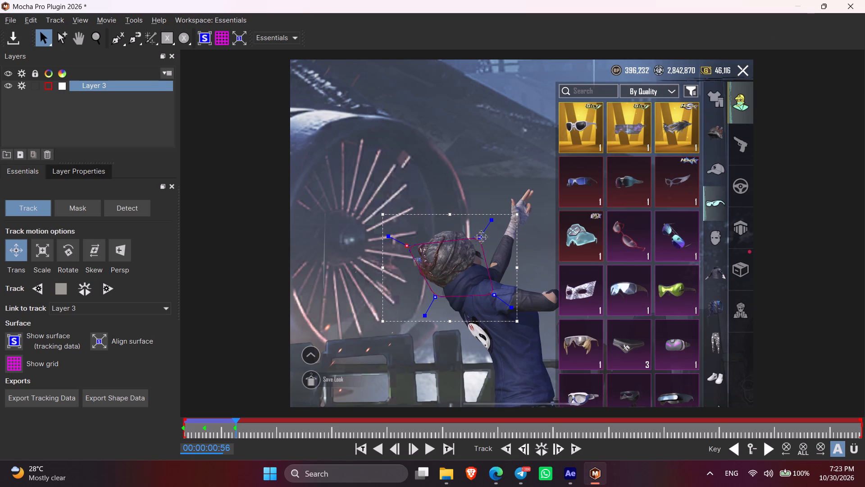
drag(482, 237, 473, 223)
drag(492, 294, 492, 271)
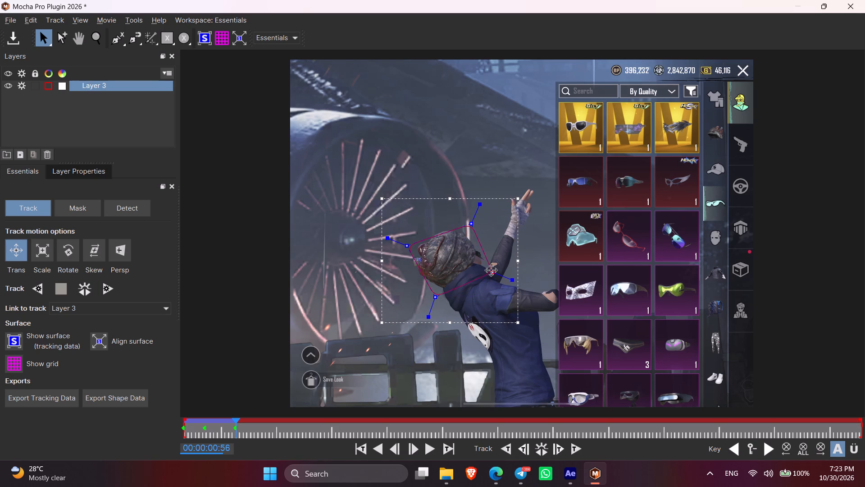
drag(492, 271, 491, 267)
click(437, 292)
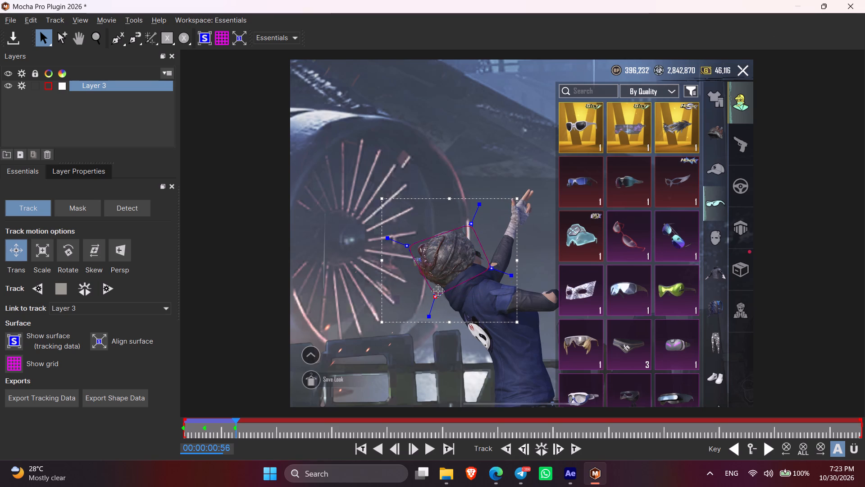
Track Layer 3 forward from 00:00:00:56 and stop at 00:00:01:59.
click(109, 288)
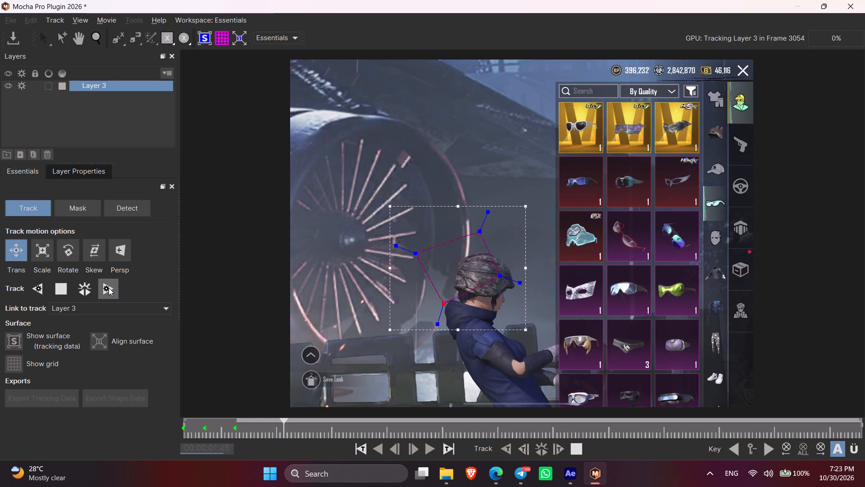
click(109, 288)
click(59, 288)
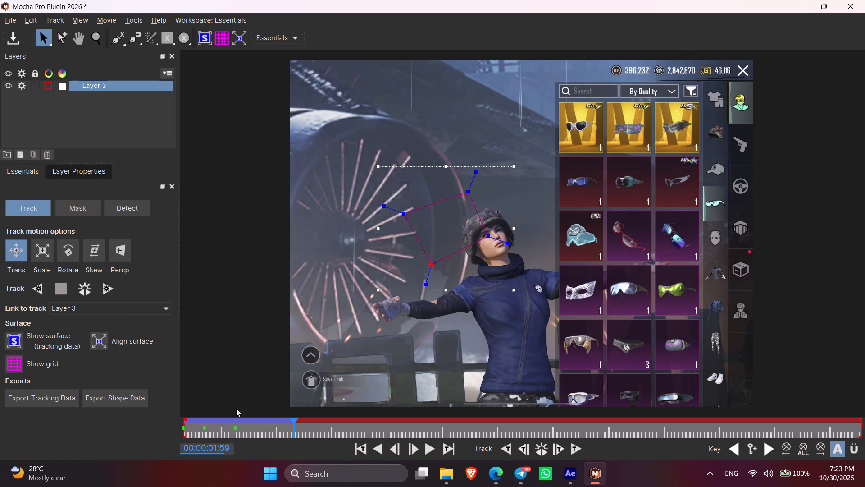
Go back to 00:00:01:40 and refit the spline's upper corners and lower shoulder-side corner around the head.
drag(293, 431, 274, 426)
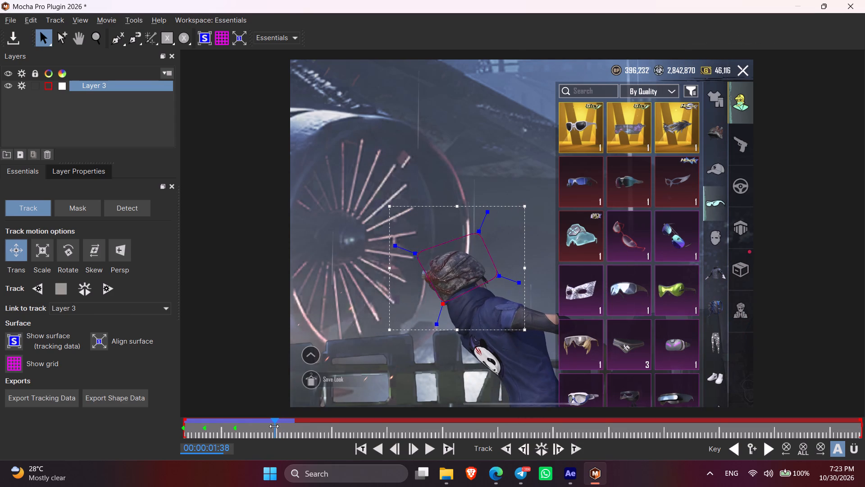
drag(274, 426, 275, 426)
drag(501, 275, 508, 294)
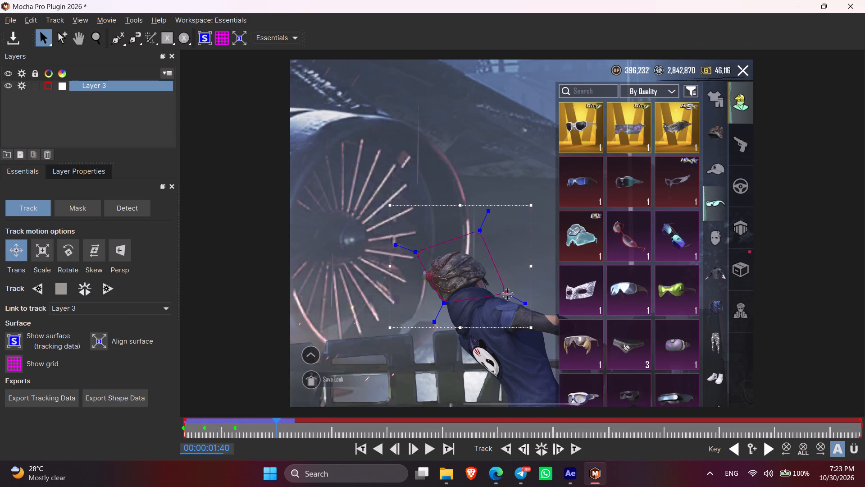
drag(508, 294, 509, 300)
drag(481, 230, 494, 253)
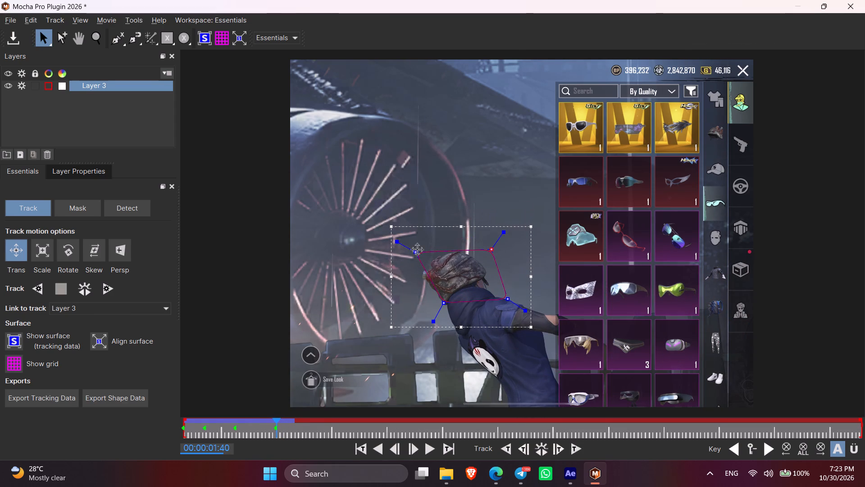
drag(417, 250, 421, 258)
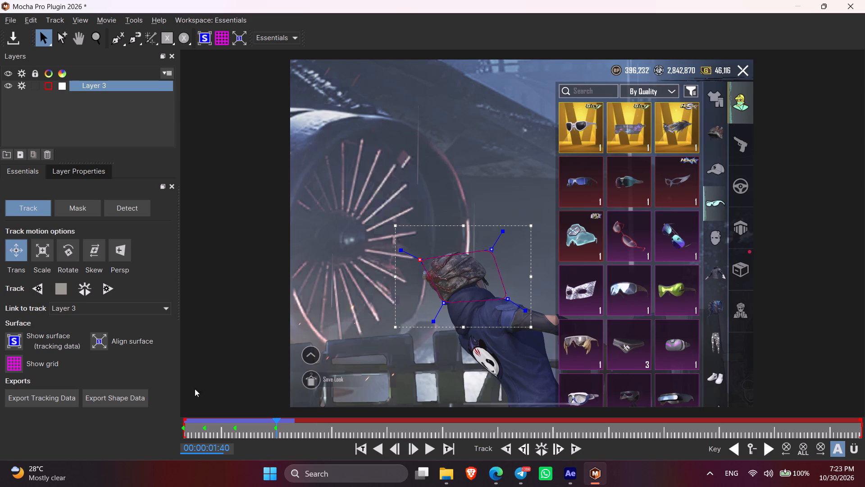
Track Layer 3 forward from 00:00:01:40 and stop at 00:00:02:04.
click(109, 293)
click(109, 293)
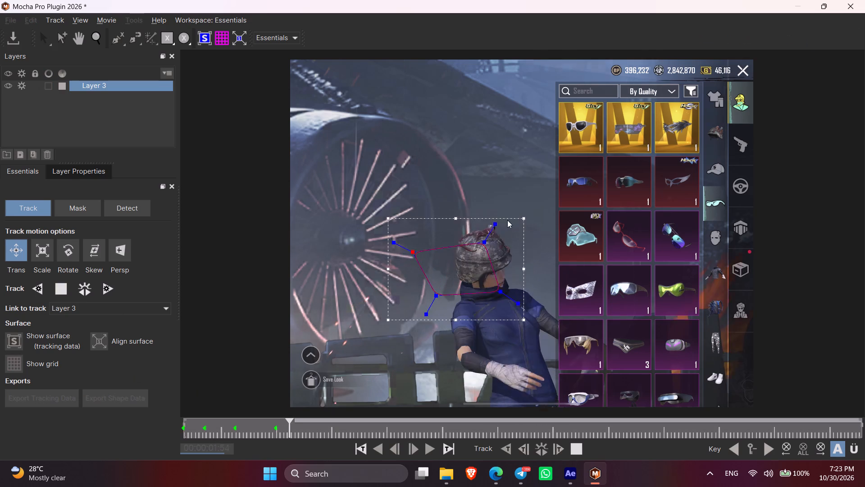
click(57, 290)
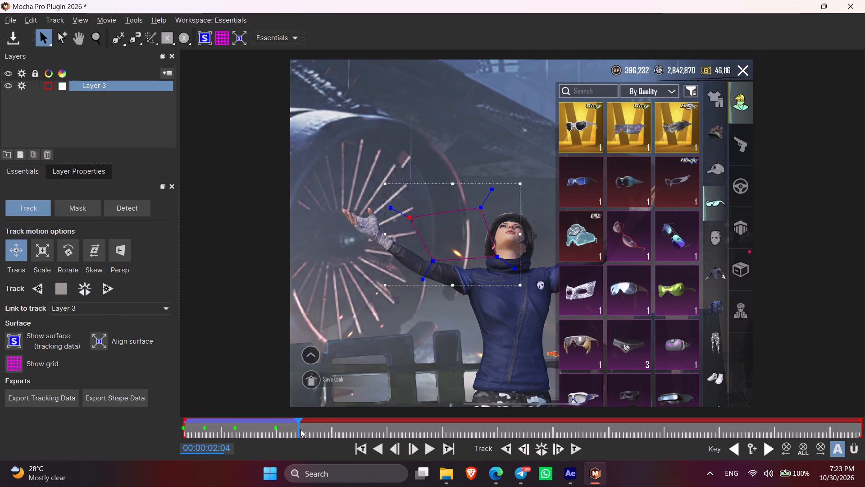
Go back to 00:00:01:52 and move the spline's corner points to enclose the helmet and face.
drag(298, 428, 284, 424)
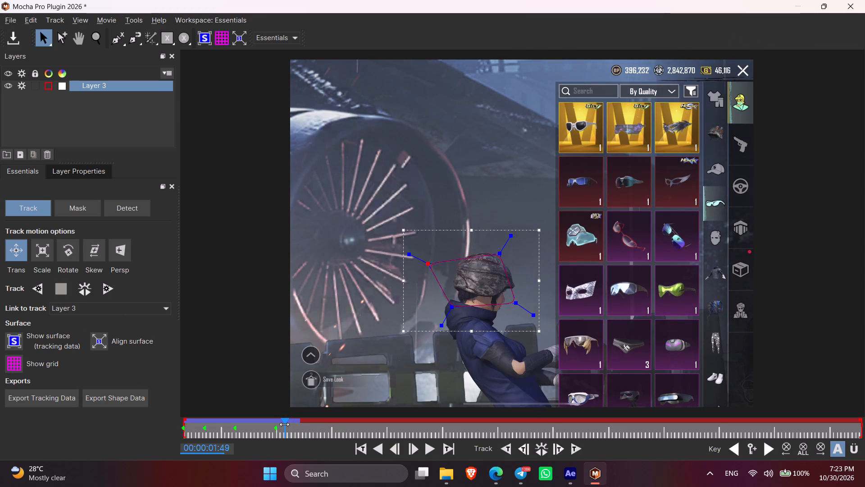
drag(284, 424, 287, 425)
drag(496, 253, 527, 257)
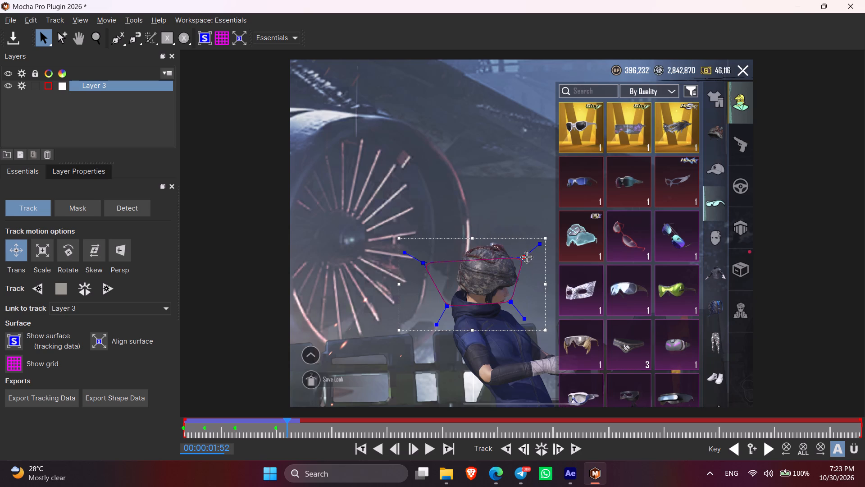
drag(527, 257, 530, 252)
drag(426, 262, 460, 248)
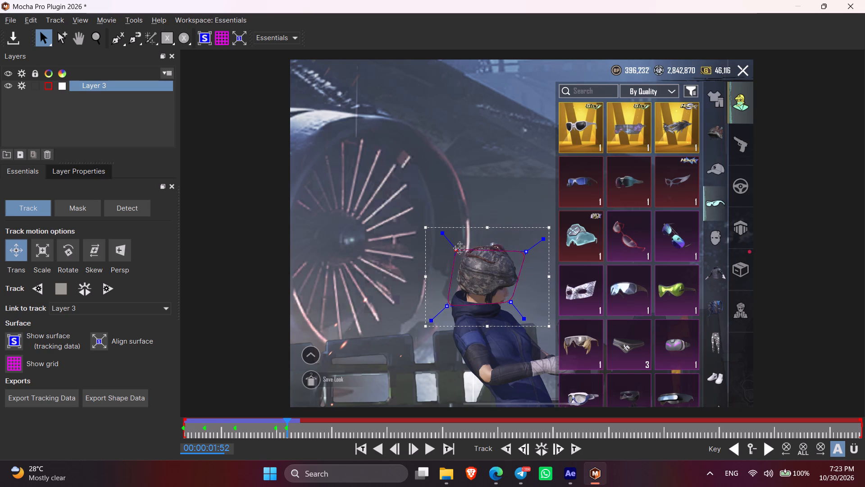
drag(448, 305, 461, 304)
click(508, 306)
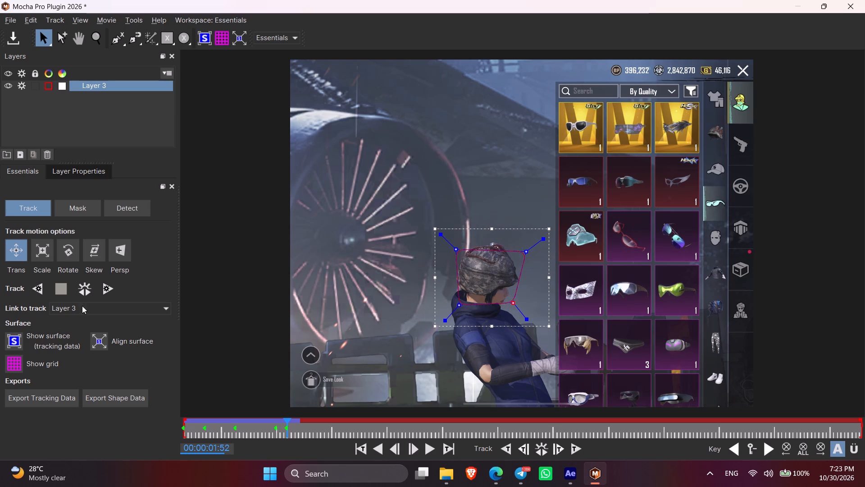
Track Layer 3 forward from 00:00:01:52 and stop just past 00:00:02:06.
click(102, 288)
click(102, 288)
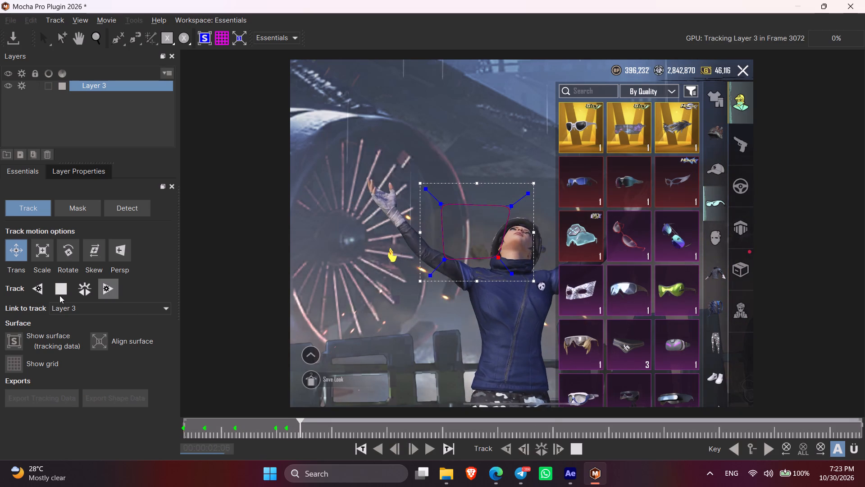
click(55, 296)
Go back to 00:00:01:57 and reshape the spline's corners around the helmet and the forward-facing face.
drag(302, 429, 287, 427)
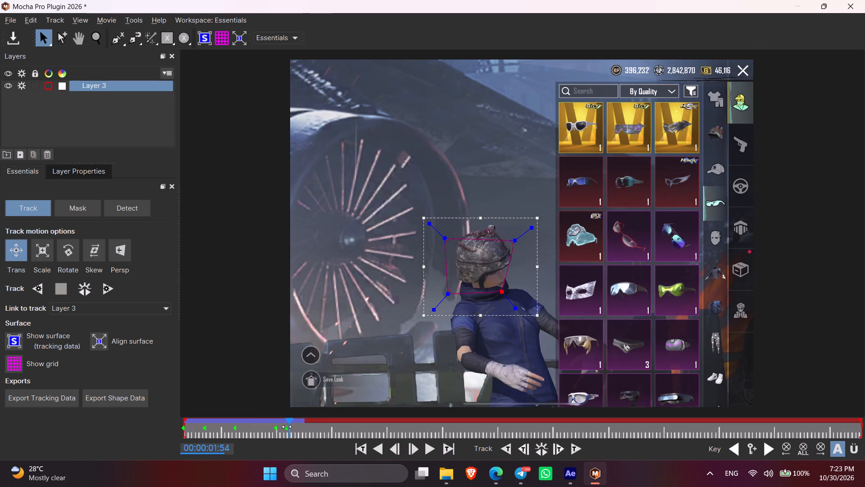
drag(287, 427, 290, 427)
drag(498, 275, 525, 261)
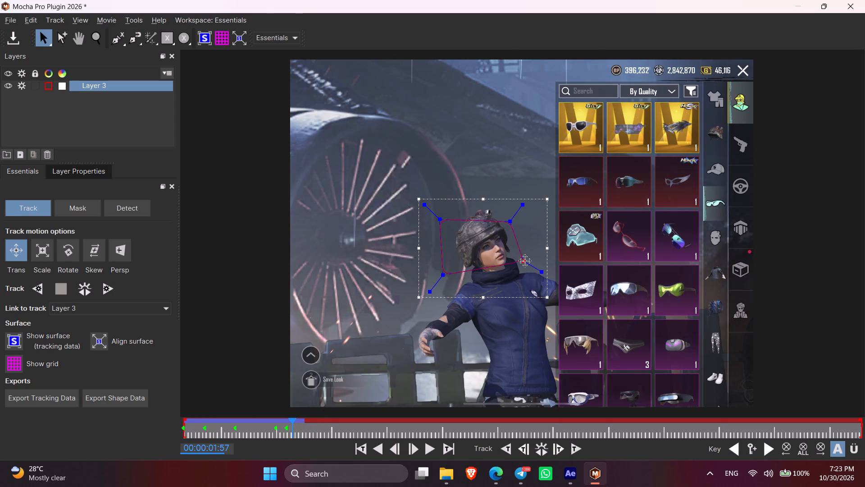
drag(525, 261, 527, 261)
drag(440, 221, 461, 223)
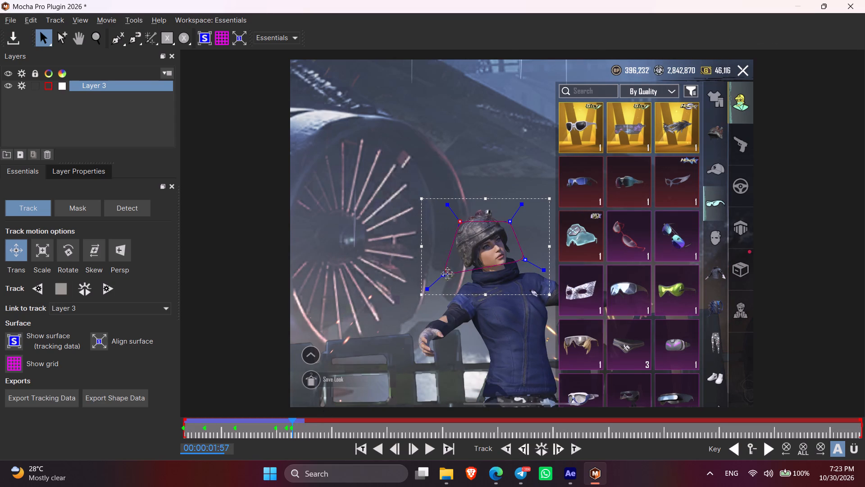
drag(441, 274, 466, 274)
drag(524, 261, 522, 263)
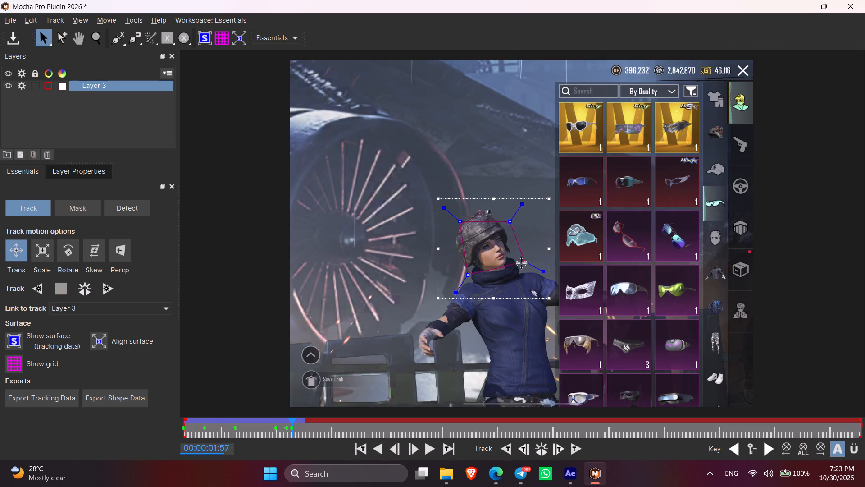
drag(522, 263, 519, 263)
Track Layer 3 forward from 00:00:01:57 and stop at 00:00:02:29.
click(109, 296)
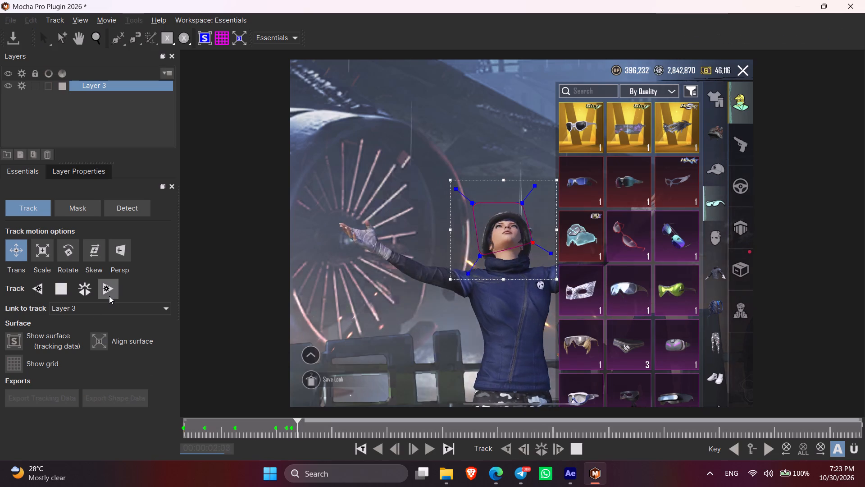
click(109, 296)
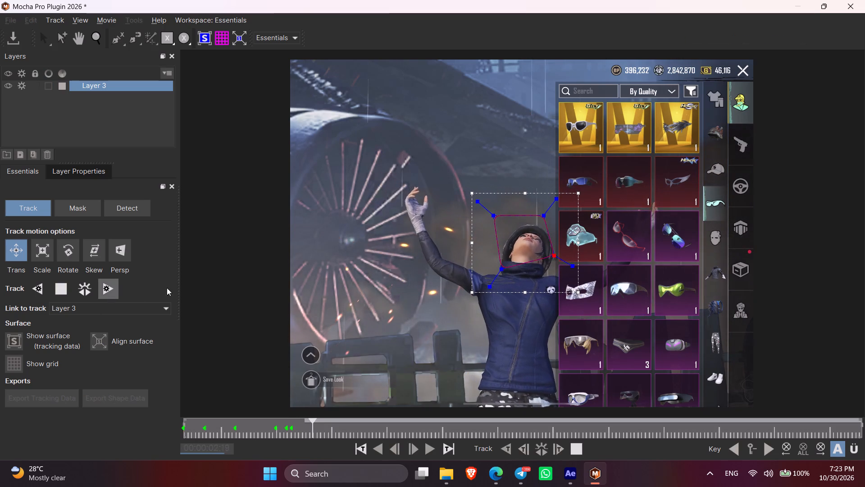
click(59, 287)
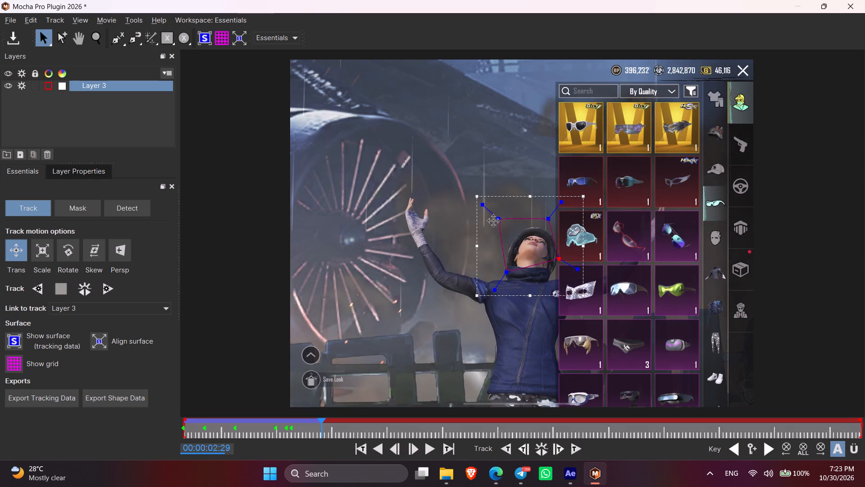
Adjust the spline's four corner points at 00:00:02:29 to fit around the upturned head.
drag(496, 221, 515, 227)
drag(558, 258, 555, 274)
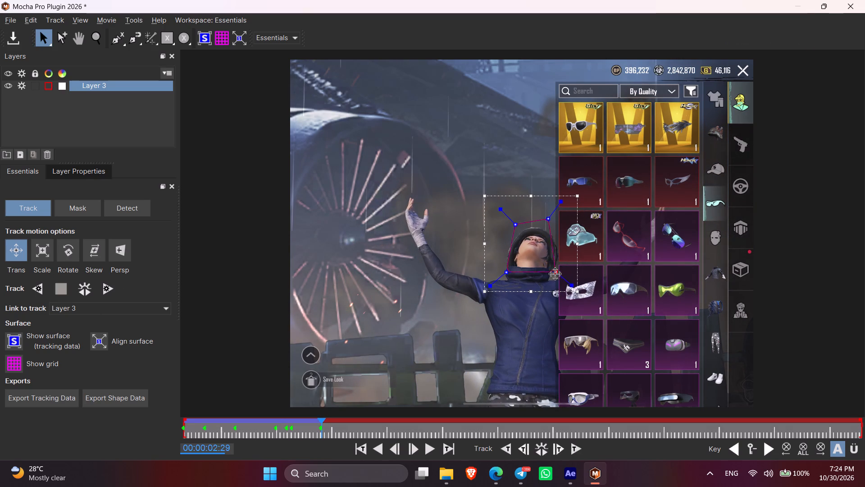
drag(555, 274, 556, 274)
drag(547, 221, 556, 224)
drag(505, 275, 506, 267)
Track Layer 3 forward from 00:00:02:29.
click(101, 290)
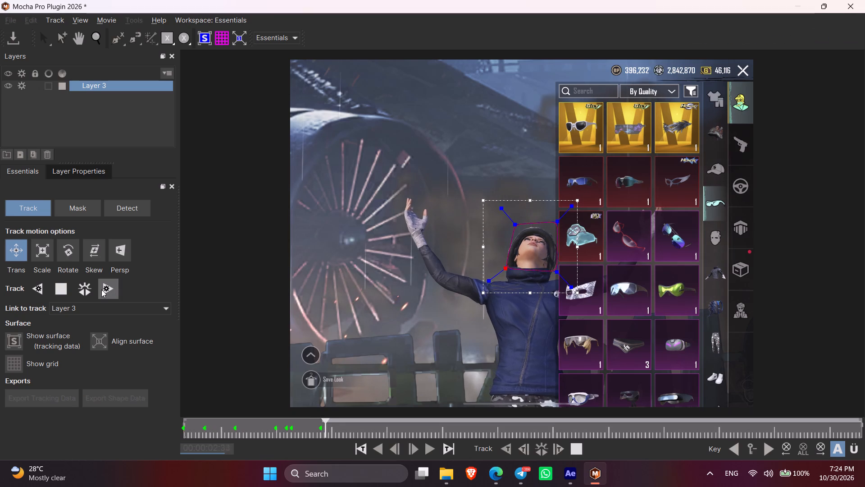
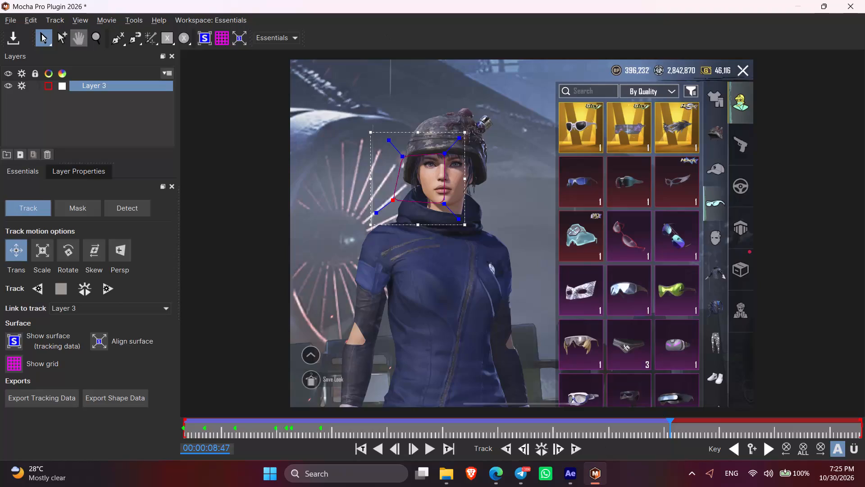
click(18, 46)
click(10, 24)
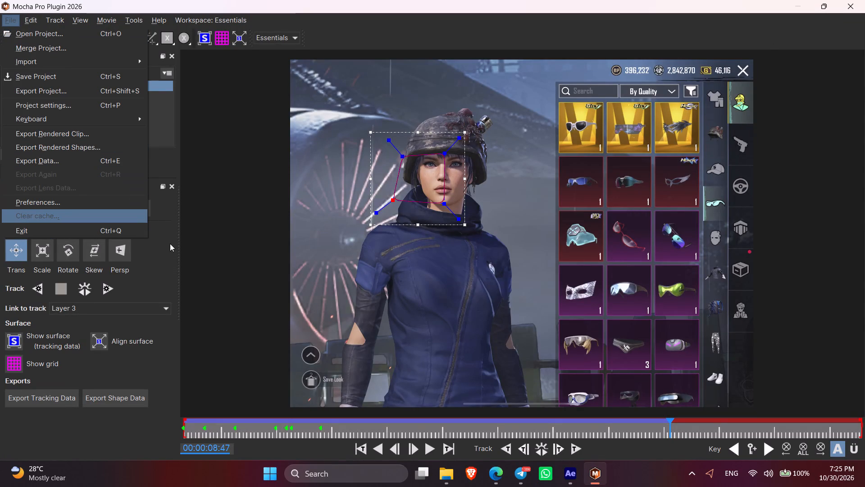
click(167, 225)
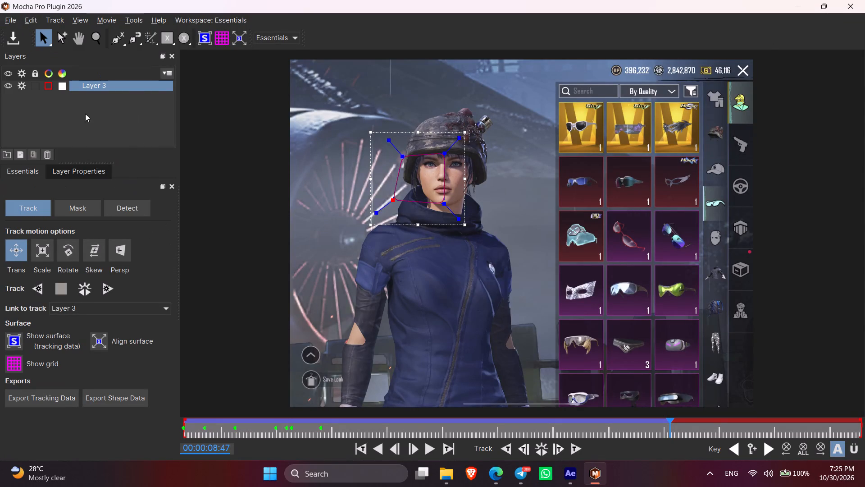
click(9, 43)
right_click(9, 43)
click(9, 37)
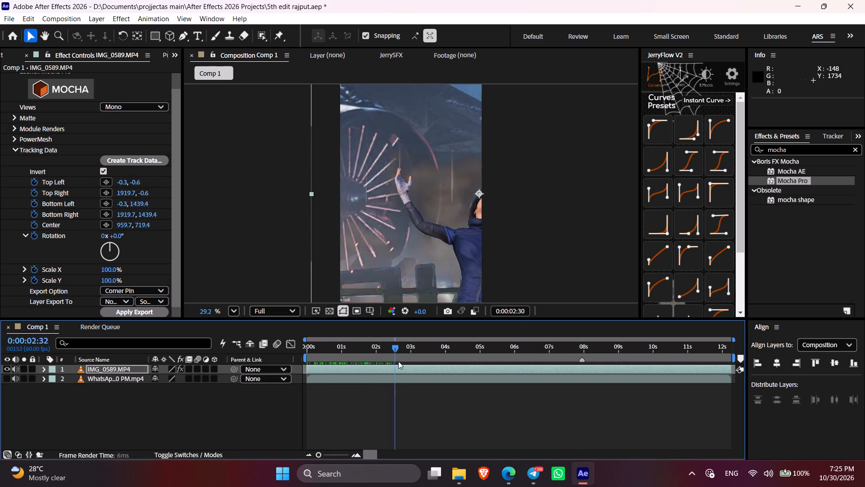
drag(398, 361, 487, 370)
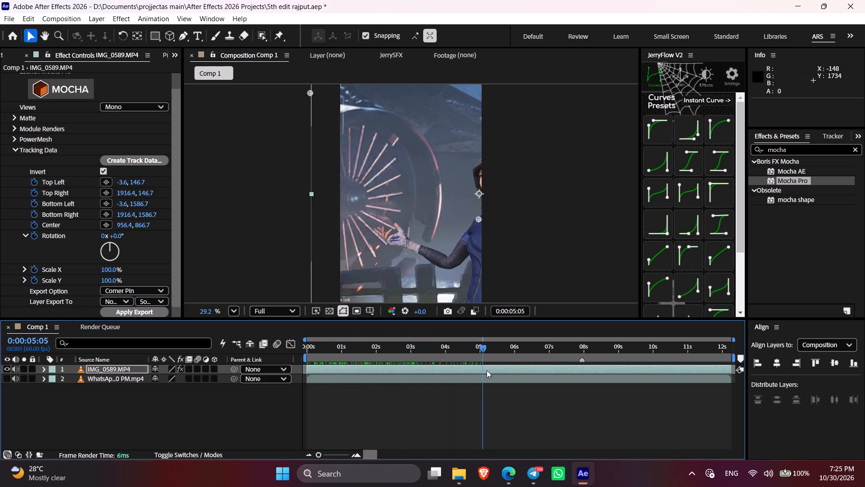
drag(487, 370, 517, 377)
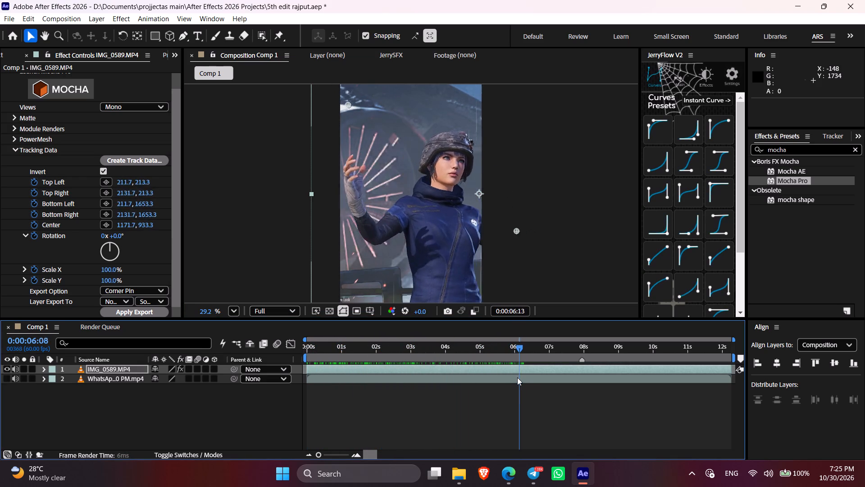
drag(517, 377, 201, 380)
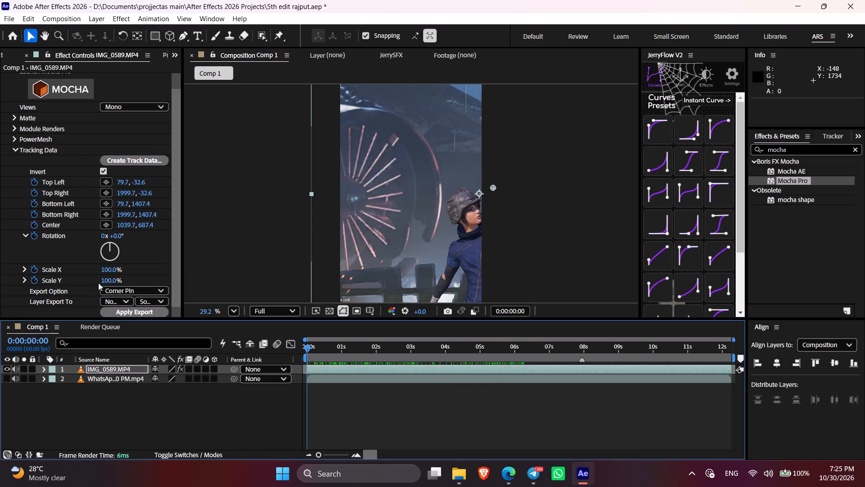
click(119, 300)
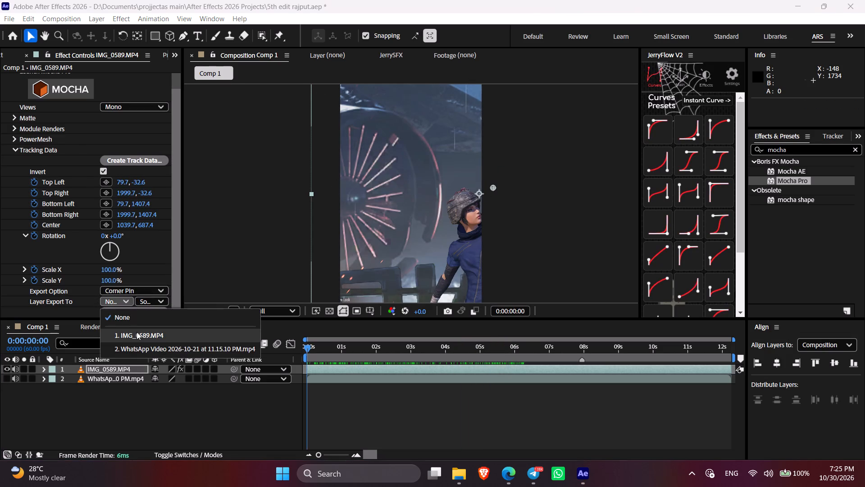
click(137, 333)
click(129, 314)
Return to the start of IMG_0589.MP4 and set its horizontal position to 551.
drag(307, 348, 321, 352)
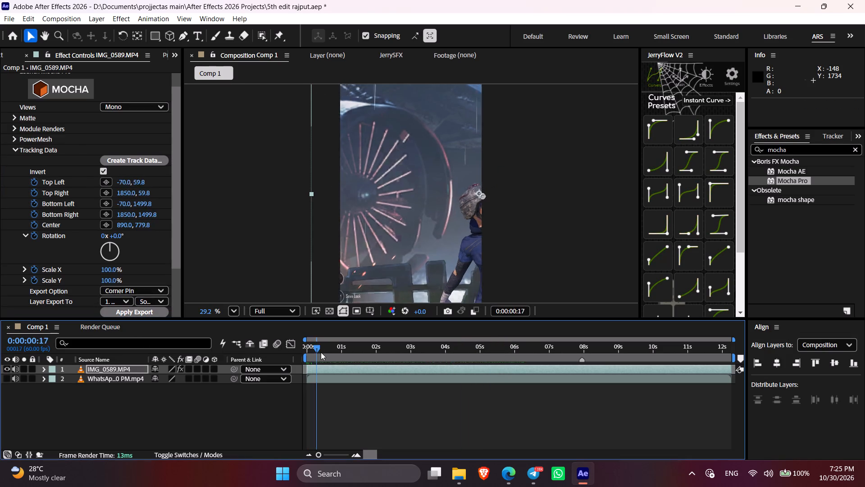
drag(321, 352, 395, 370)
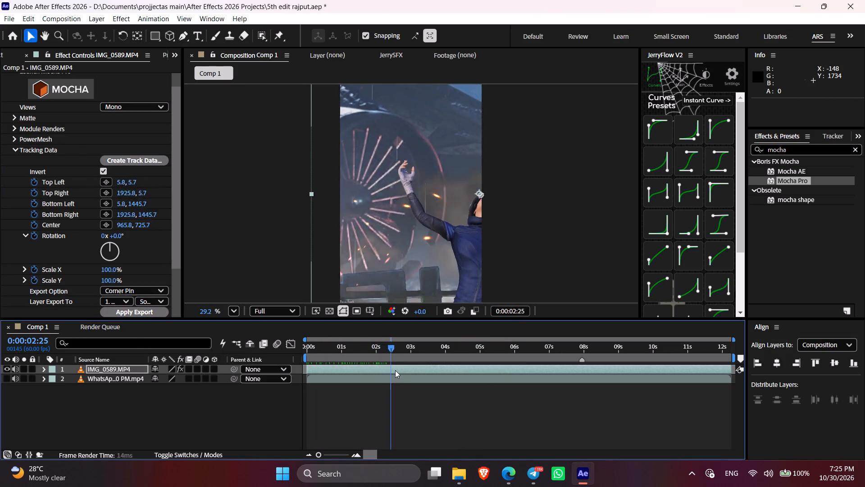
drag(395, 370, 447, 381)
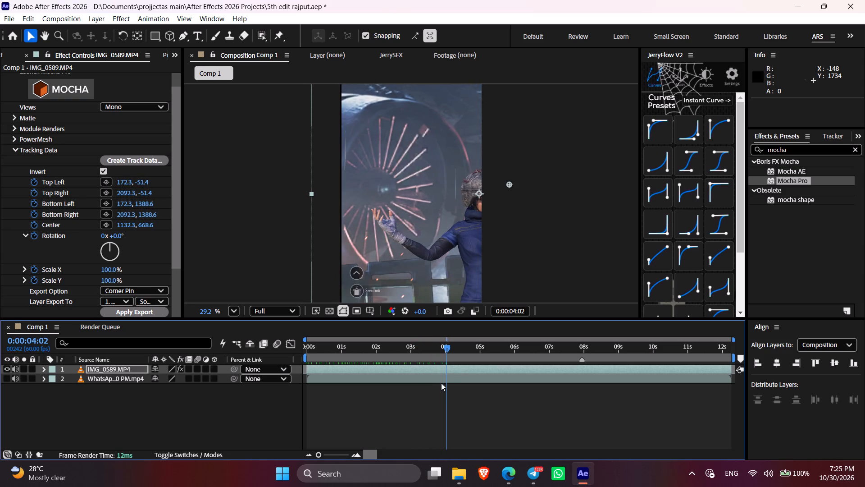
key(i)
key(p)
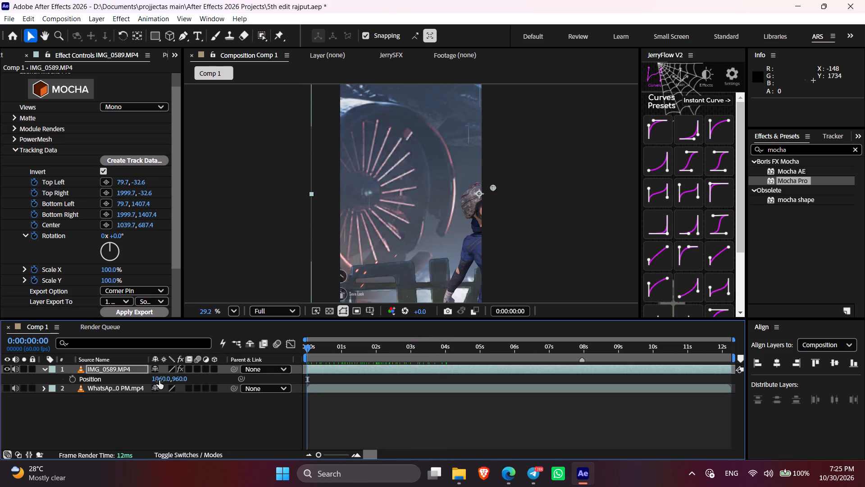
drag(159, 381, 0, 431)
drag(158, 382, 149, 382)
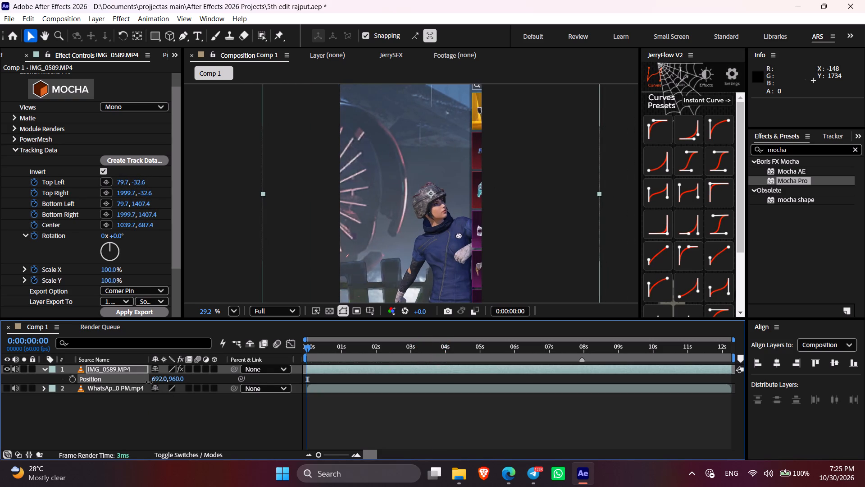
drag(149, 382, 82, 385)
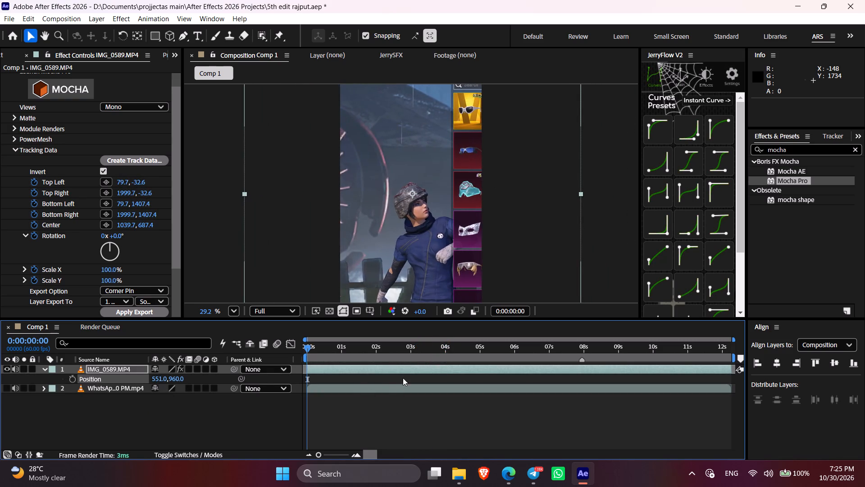
Examine how steadily the head stays in place in Comp 1 from the start up to 00:00:08:22.
scroll(391, 243, down, 6)
scroll(391, 243, up, 1)
scroll(370, 315, down, 1)
scroll(370, 316, up, 2)
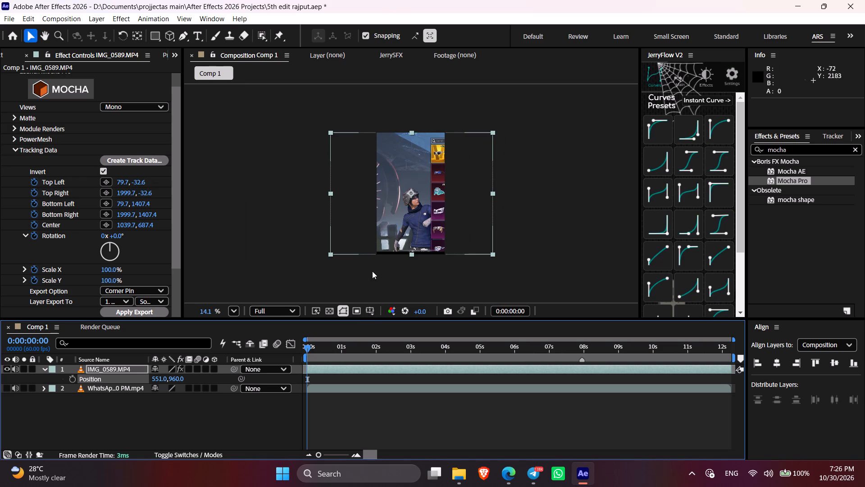
scroll(372, 271, up, 1)
drag(306, 346, 337, 352)
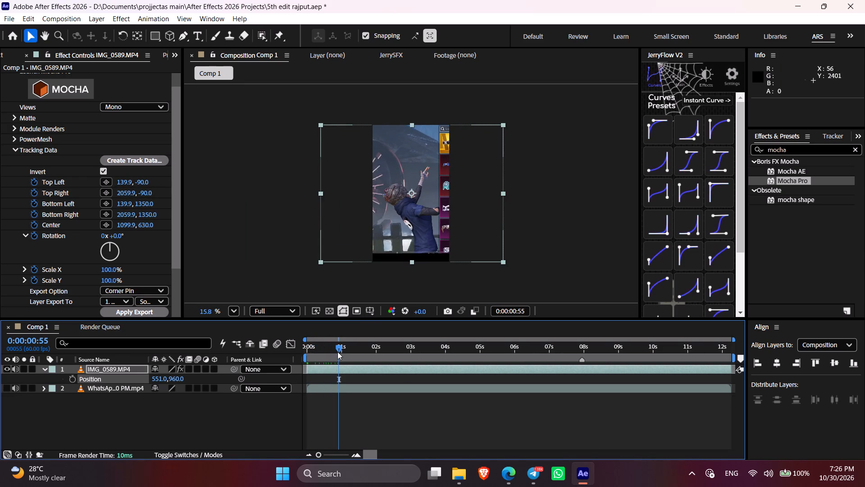
click(355, 427)
key(e)
key(e)
click(232, 315)
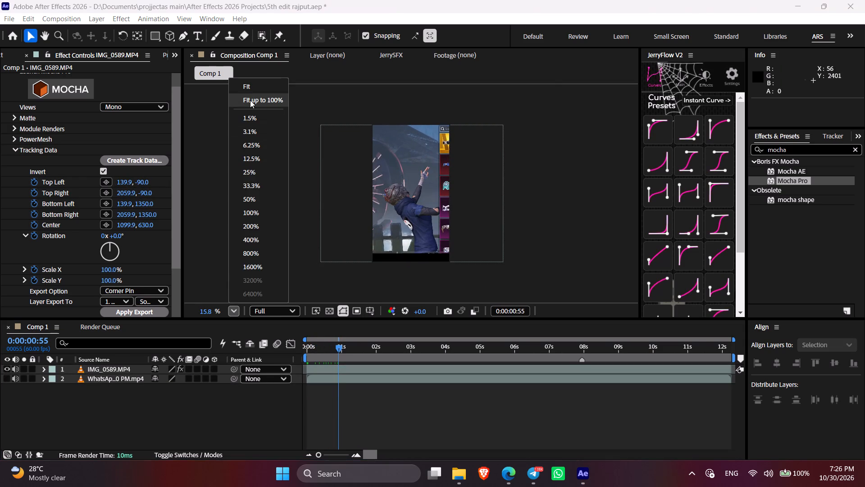
click(250, 100)
drag(342, 351, 384, 361)
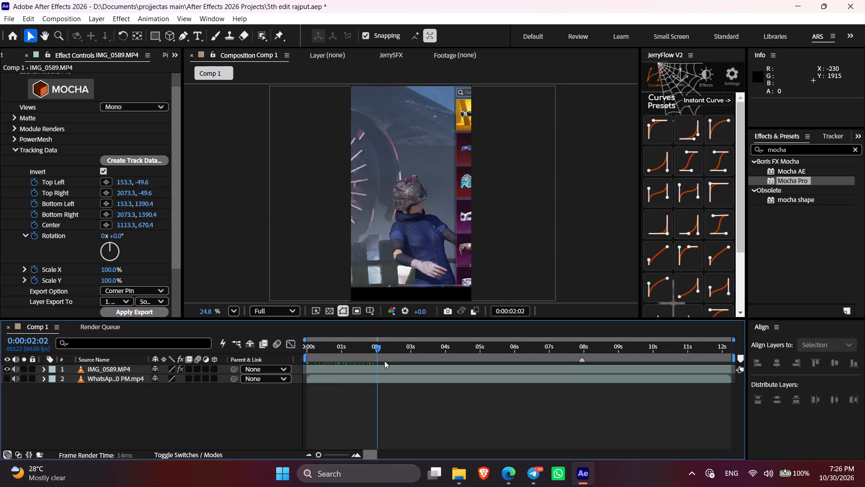
drag(384, 361, 419, 368)
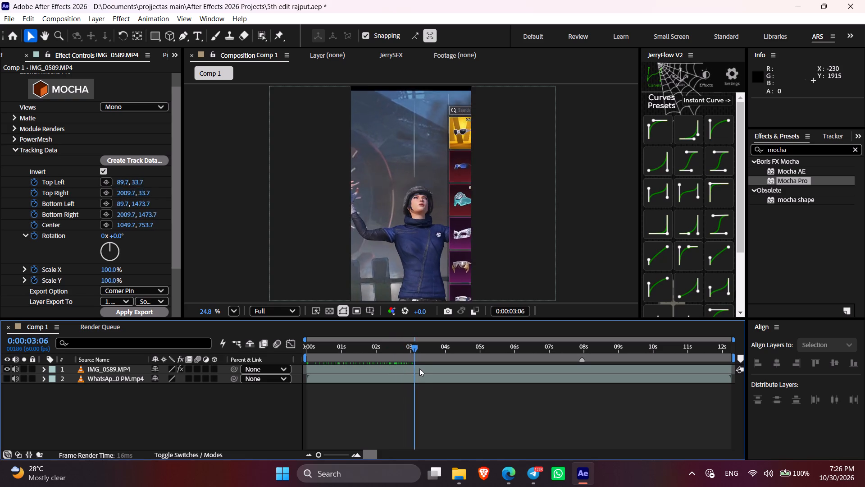
drag(419, 368, 496, 377)
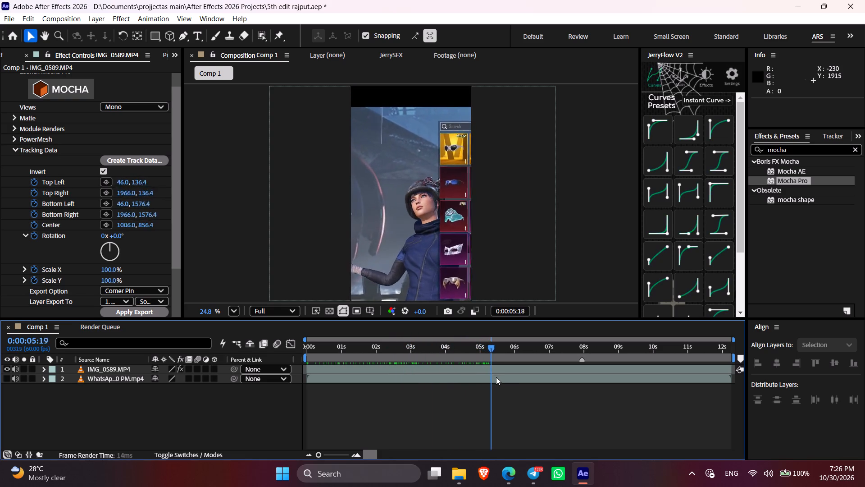
drag(496, 377, 566, 392)
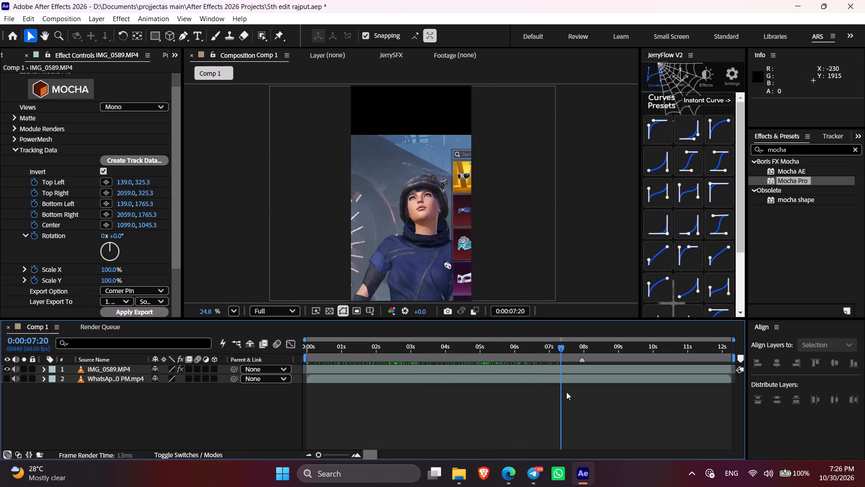
drag(566, 392, 591, 397)
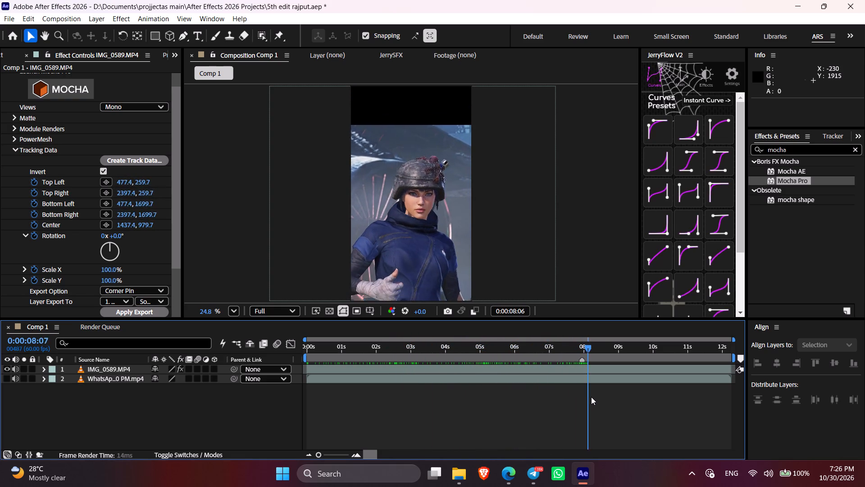
drag(591, 397, 600, 398)
Examine the stabilized clip up to about 00:00:09:00 and recheck the opening as far as 00:00:01:19.
click(229, 314)
click(261, 97)
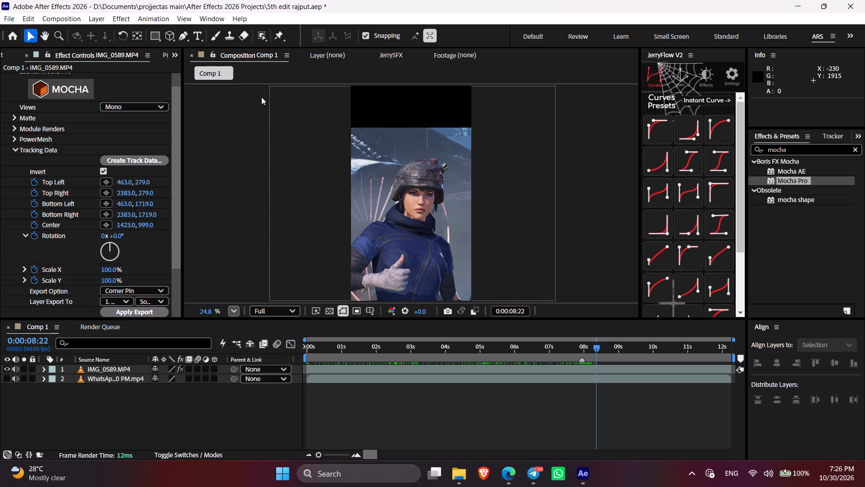
scroll(494, 228, down, 2)
scroll(494, 228, up, 2)
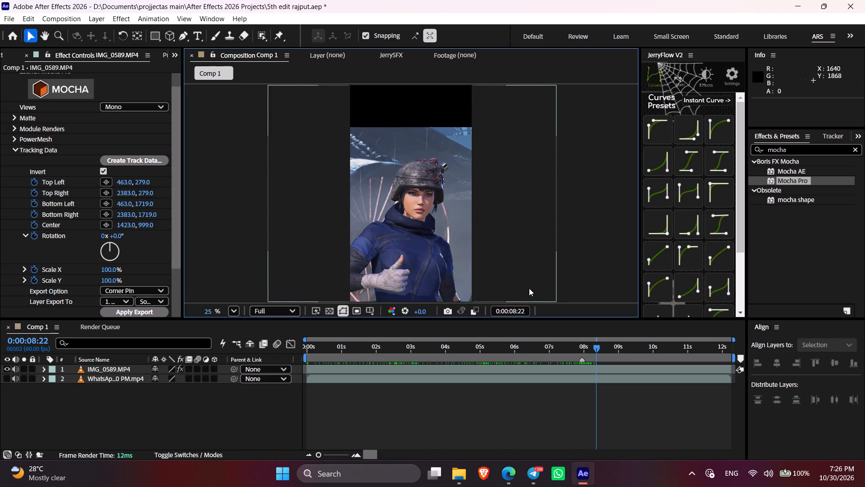
scroll(505, 249, down, 1)
drag(588, 351, 621, 360)
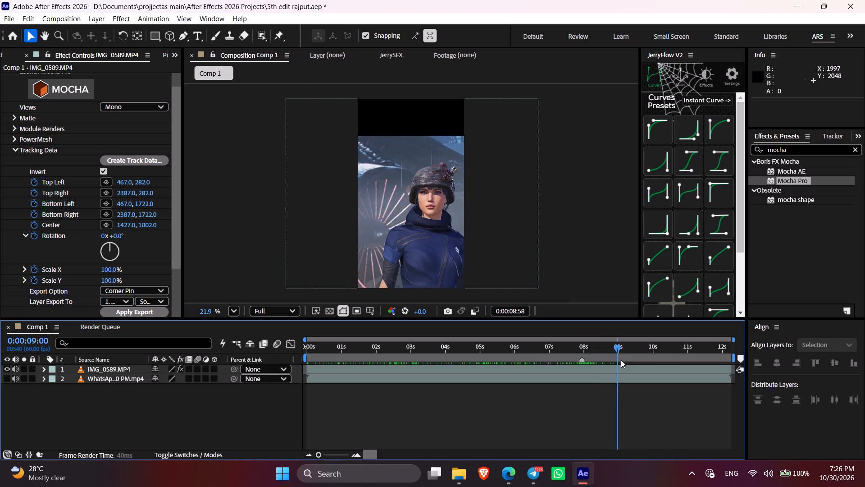
drag(621, 360, 273, 356)
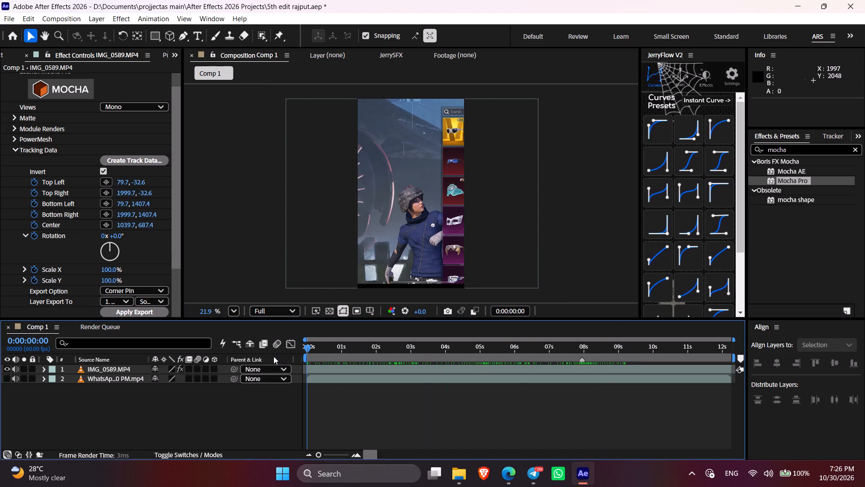
drag(273, 356, 338, 368)
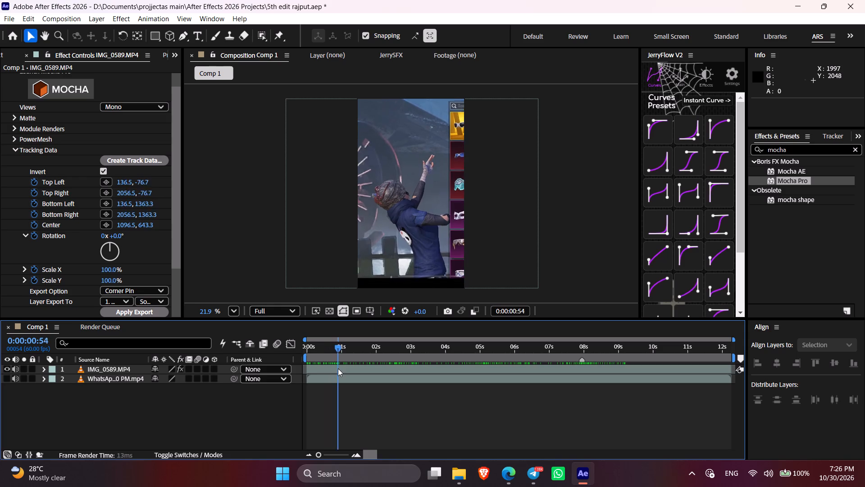
drag(338, 368, 353, 372)
scroll(159, 257, down, 2)
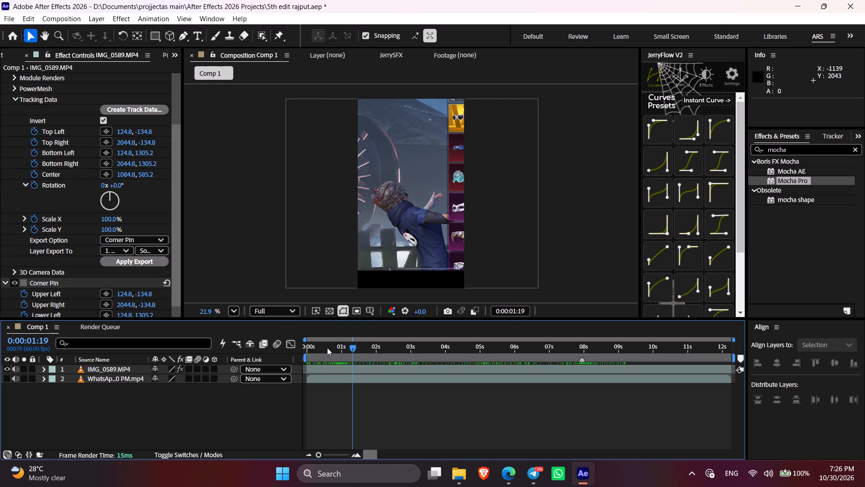
drag(326, 348, 252, 349)
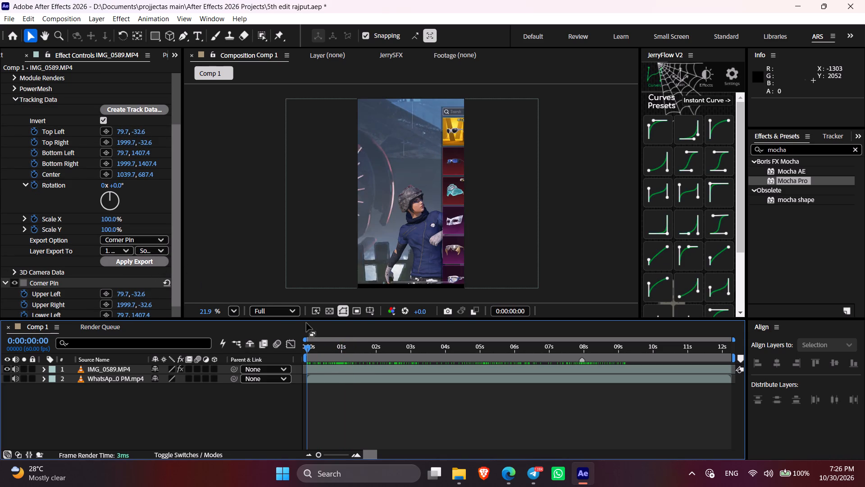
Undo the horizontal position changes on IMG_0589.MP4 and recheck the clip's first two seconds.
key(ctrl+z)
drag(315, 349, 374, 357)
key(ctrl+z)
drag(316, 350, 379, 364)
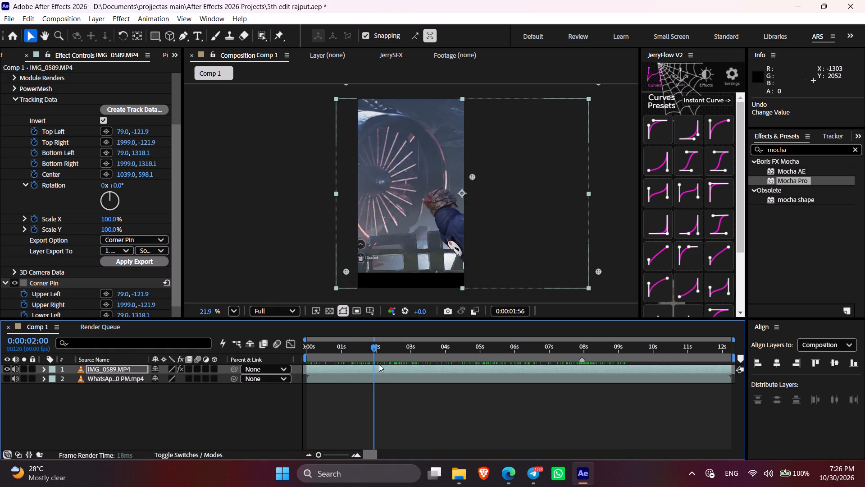
Undo the Corner Pin export on IMG_0589.MP4 and return to the start of the clip with the layer selected.
drag(379, 364, 403, 367)
key(ctrl+z)
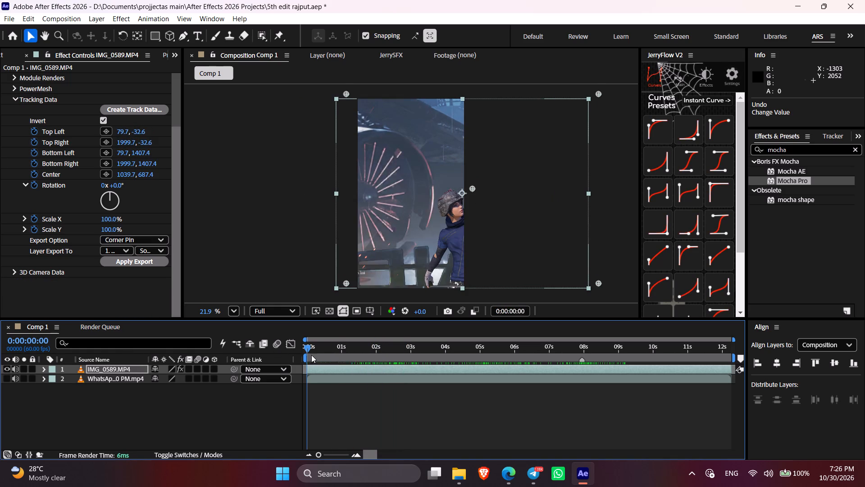
drag(314, 355, 278, 364)
click(318, 371)
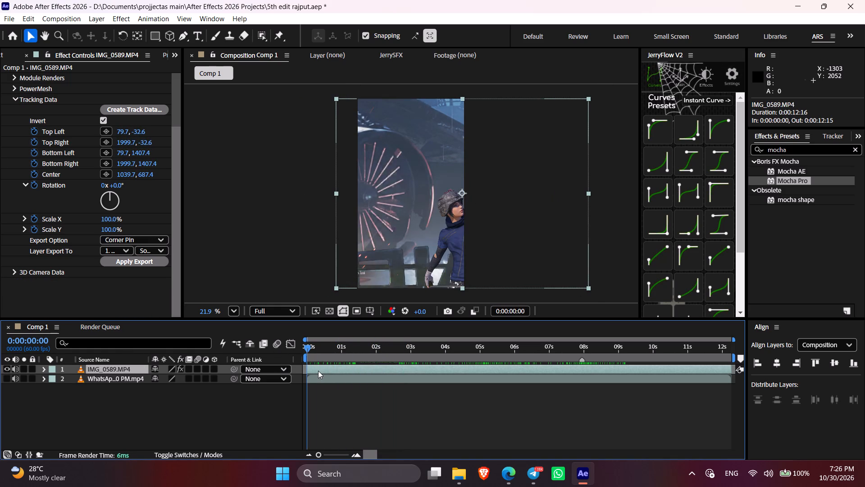
Set the Mocha Pro export option to Transform and its layer export target to Effects & Masks.
click(125, 243)
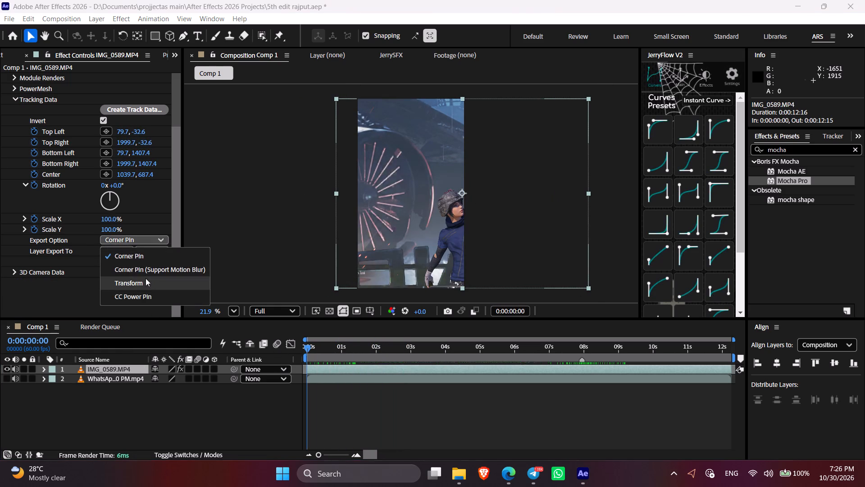
click(146, 279)
scroll(139, 221, down, 3)
scroll(139, 221, up, 1)
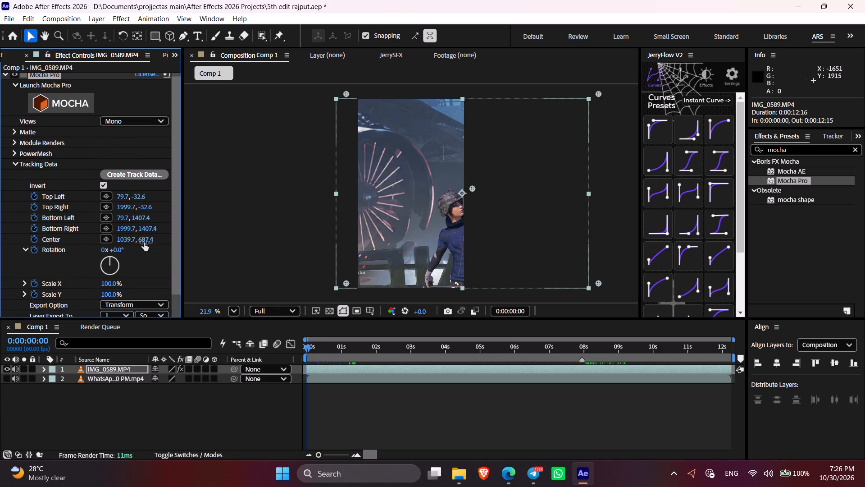
drag(176, 195, 179, 276)
click(141, 289)
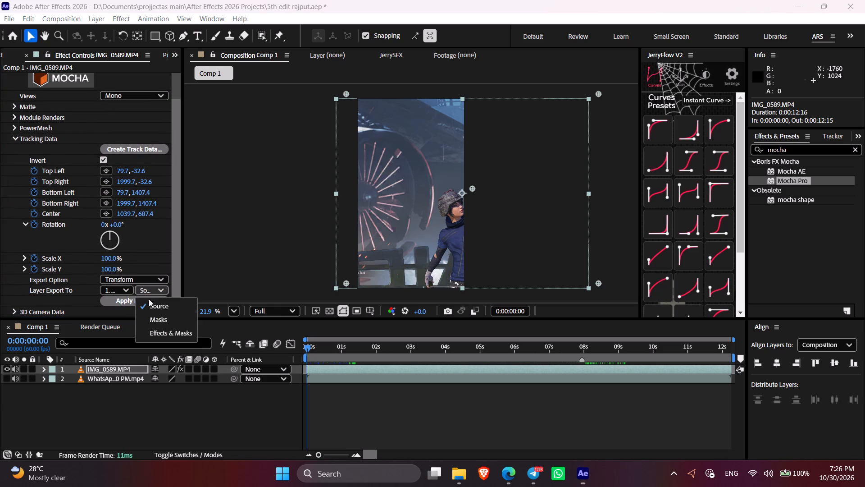
click(173, 332)
Add Motion Tile to IMG_0589.MP4 with mirrored edges and output width and height set to 270.
click(339, 371)
key(ctrl+space)
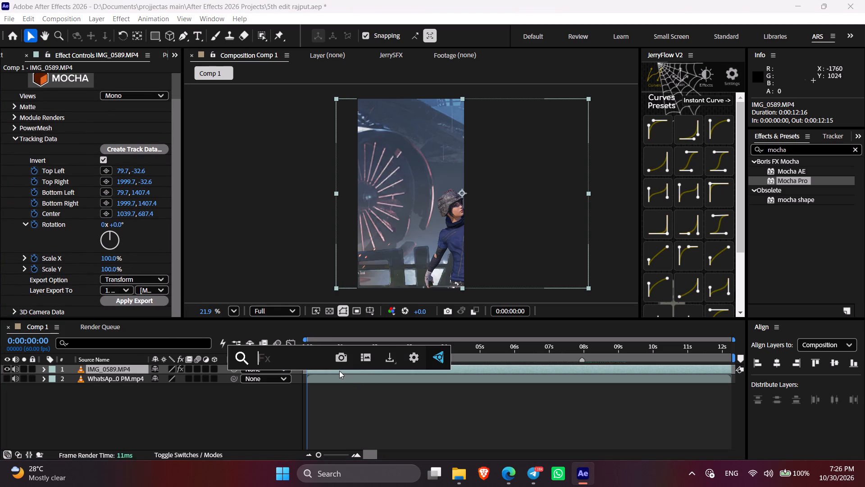
text(mot)
key(i)
click(330, 368)
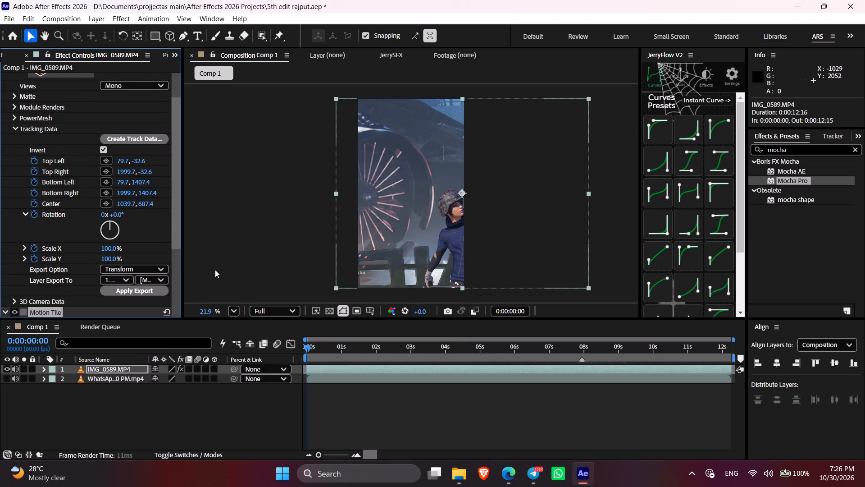
click(6, 312)
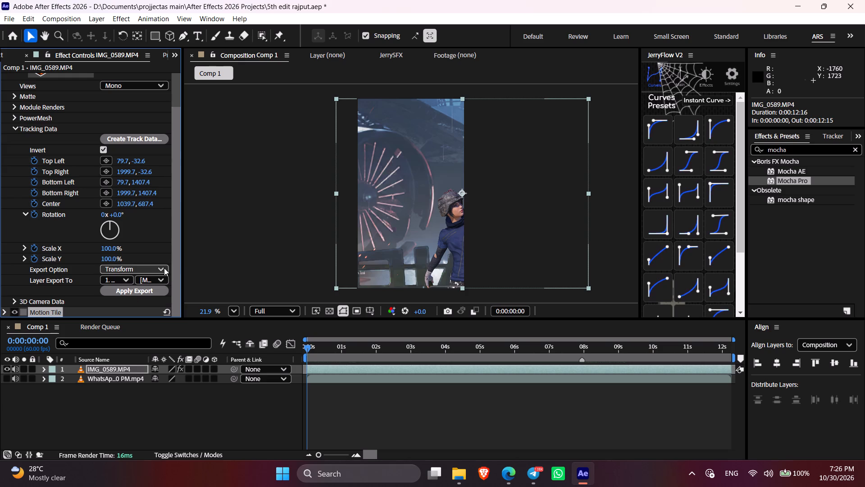
click(5, 309)
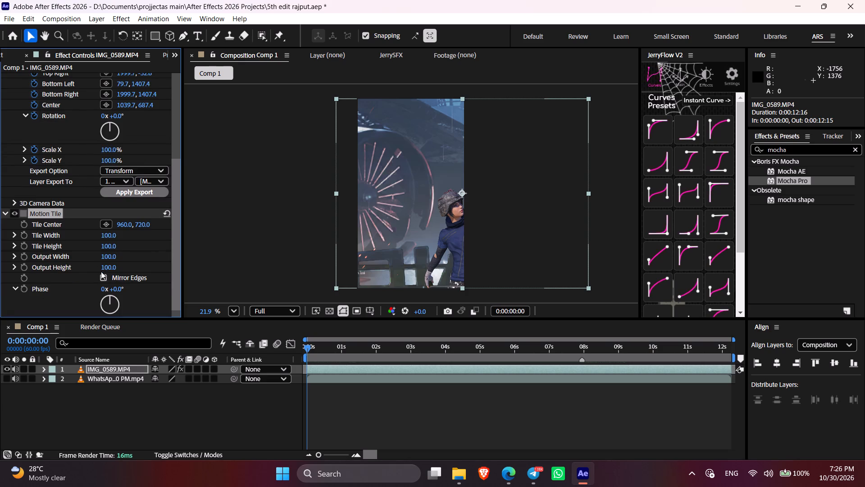
click(104, 277)
drag(112, 268, 124, 269)
drag(112, 260, 124, 260)
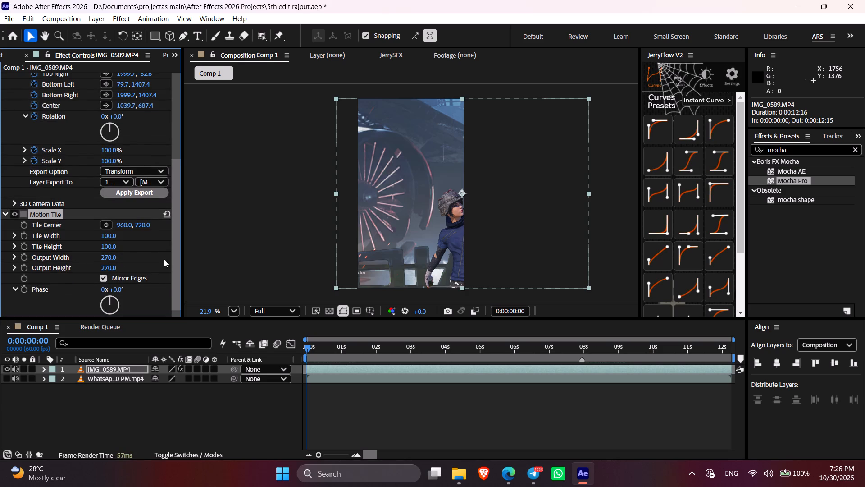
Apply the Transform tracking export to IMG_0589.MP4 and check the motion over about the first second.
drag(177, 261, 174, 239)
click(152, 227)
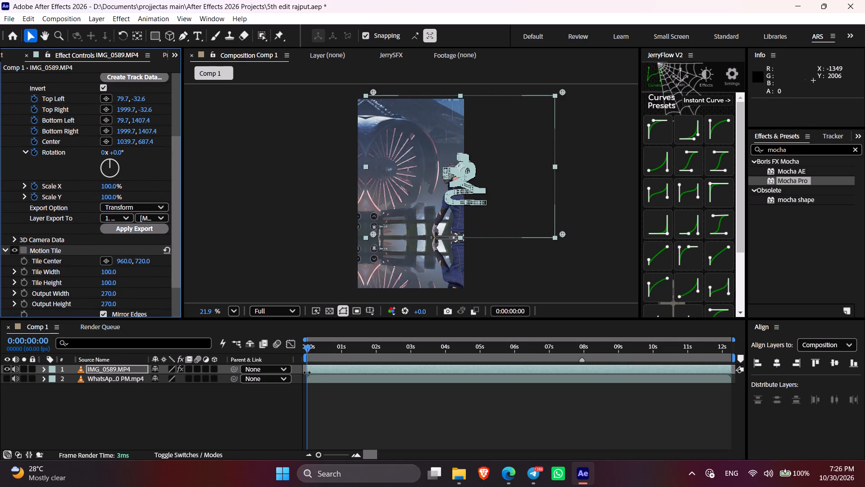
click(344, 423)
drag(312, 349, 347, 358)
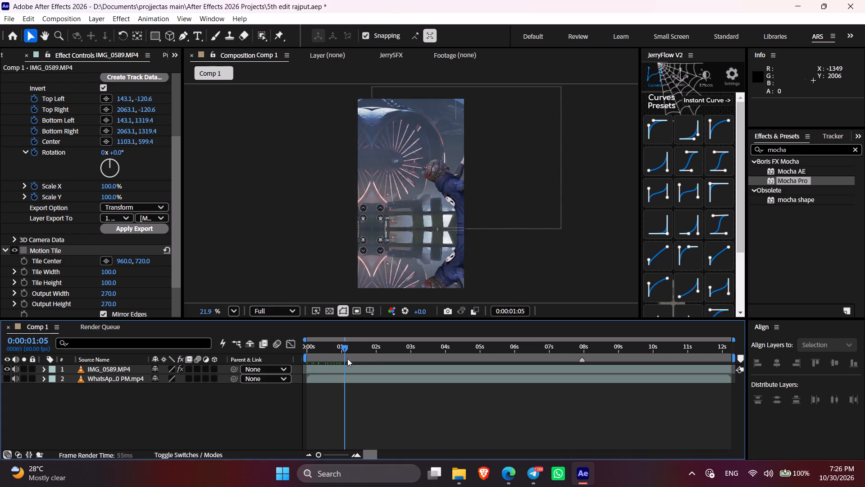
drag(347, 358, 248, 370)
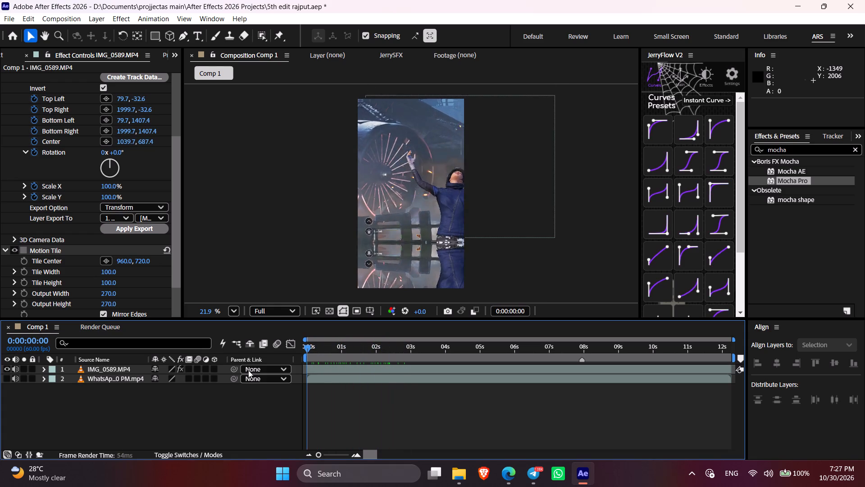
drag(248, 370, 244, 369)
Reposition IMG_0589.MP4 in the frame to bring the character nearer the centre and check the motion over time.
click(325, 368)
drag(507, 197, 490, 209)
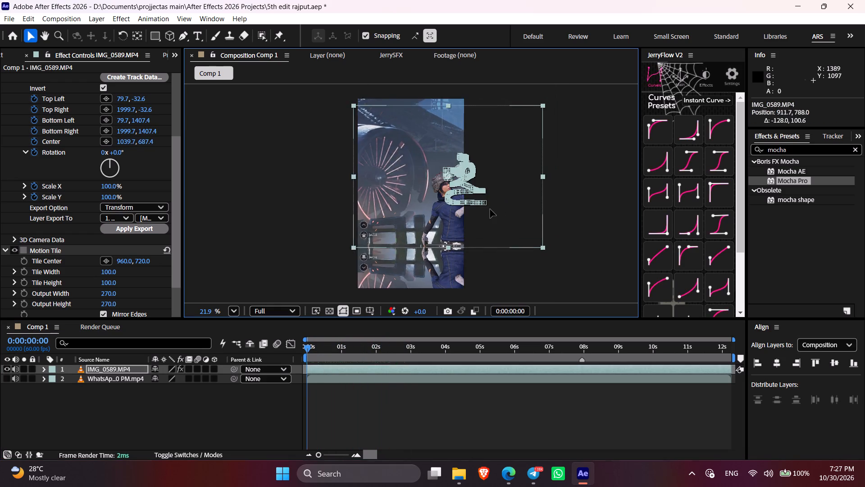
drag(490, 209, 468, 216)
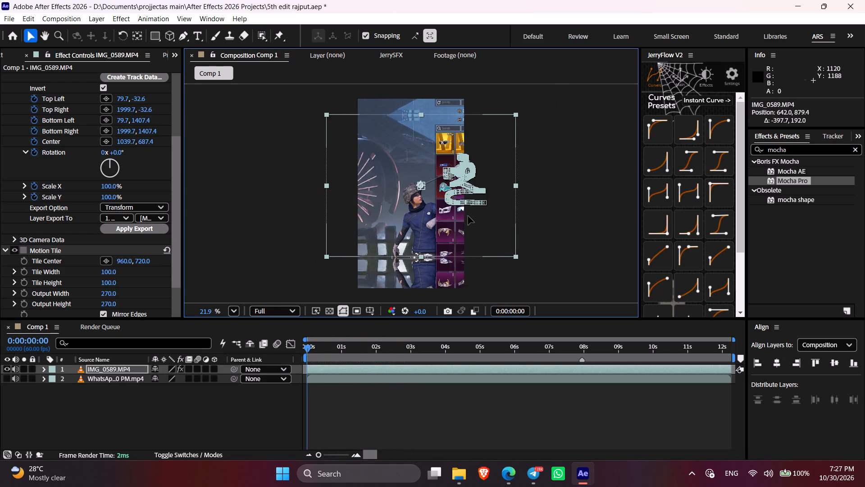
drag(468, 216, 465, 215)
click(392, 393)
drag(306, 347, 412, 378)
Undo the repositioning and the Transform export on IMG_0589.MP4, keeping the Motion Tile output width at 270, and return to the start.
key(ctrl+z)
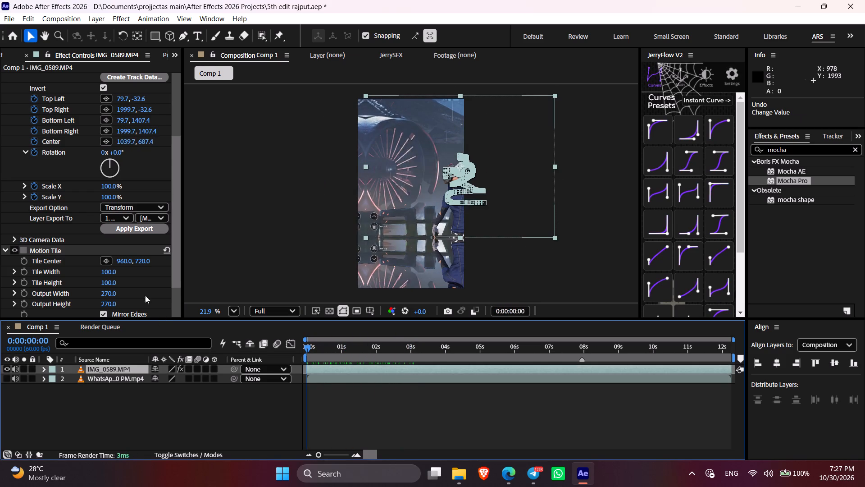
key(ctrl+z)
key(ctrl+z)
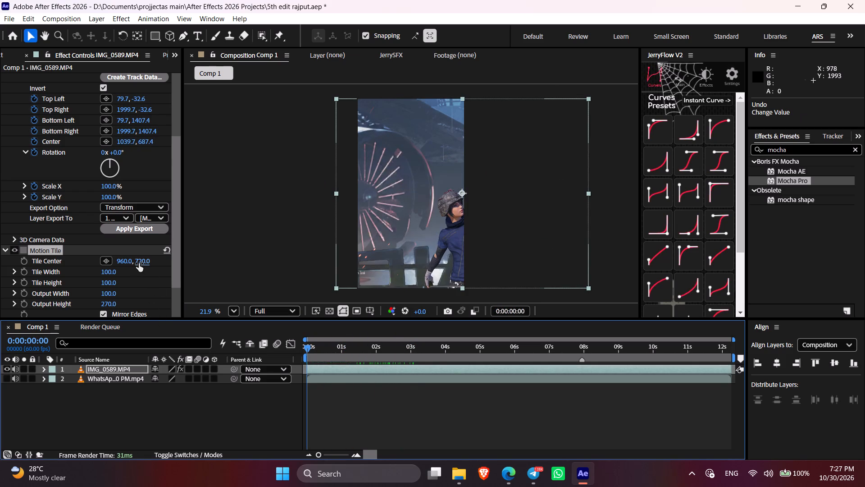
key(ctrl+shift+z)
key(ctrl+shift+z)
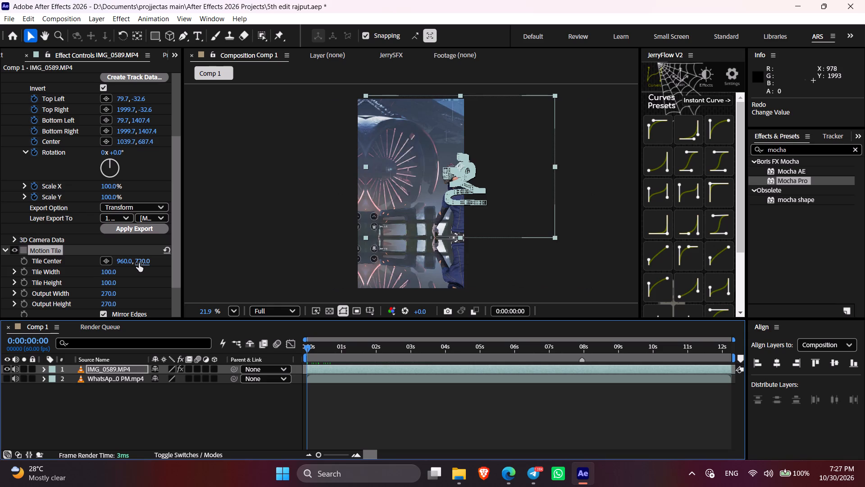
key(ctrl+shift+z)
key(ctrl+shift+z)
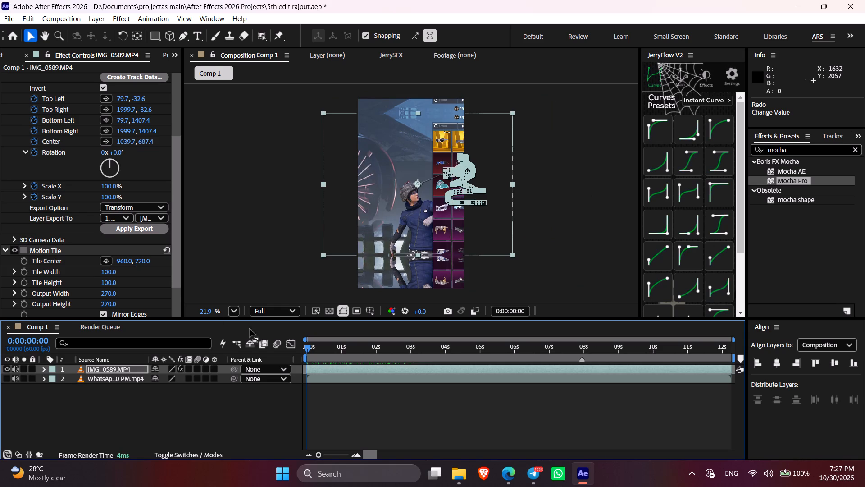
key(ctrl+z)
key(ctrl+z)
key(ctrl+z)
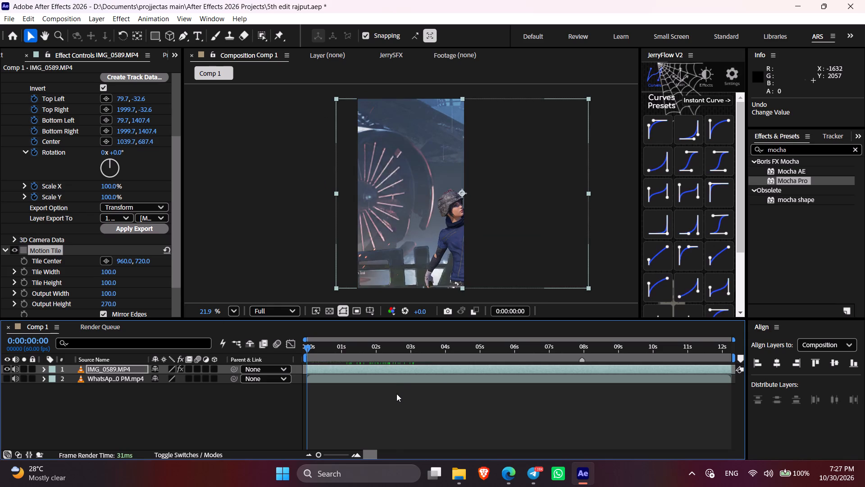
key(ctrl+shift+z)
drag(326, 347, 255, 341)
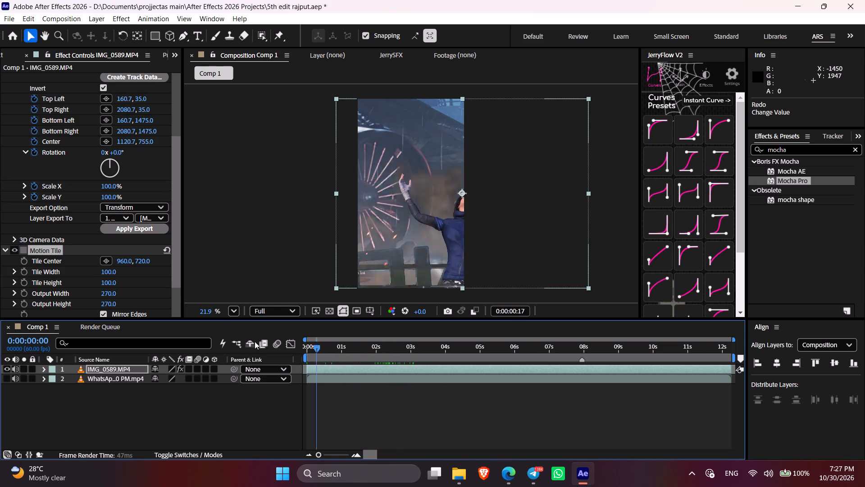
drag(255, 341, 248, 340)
Apply the Mocha Pro tracking to IMG_0589.MP4 as a Corner Pin export and check the first second.
click(132, 206)
click(132, 224)
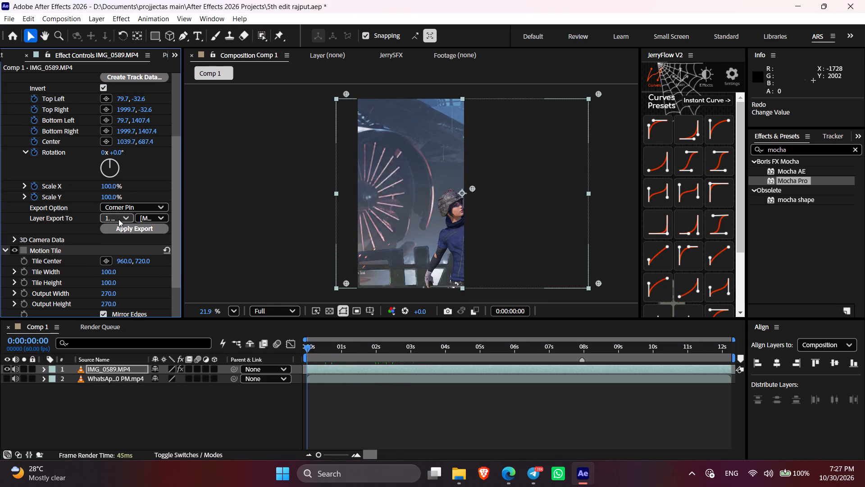
click(118, 219)
click(138, 188)
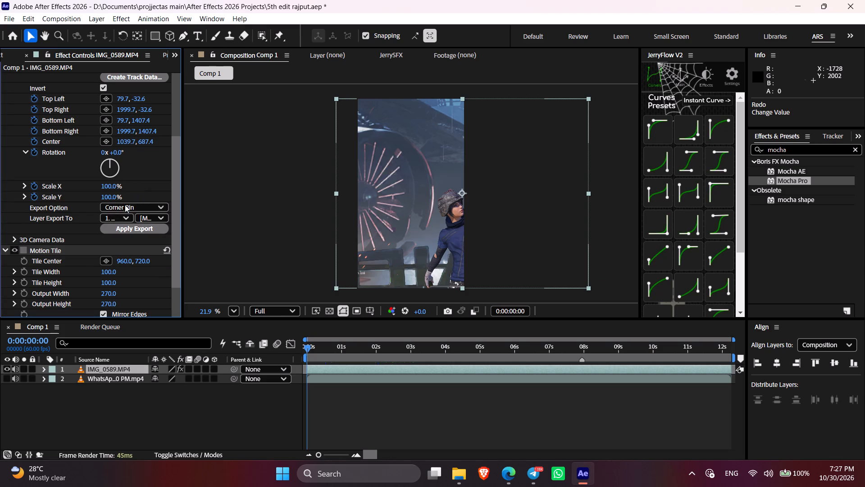
scroll(155, 183, down, 1)
scroll(155, 183, up, 1)
click(134, 229)
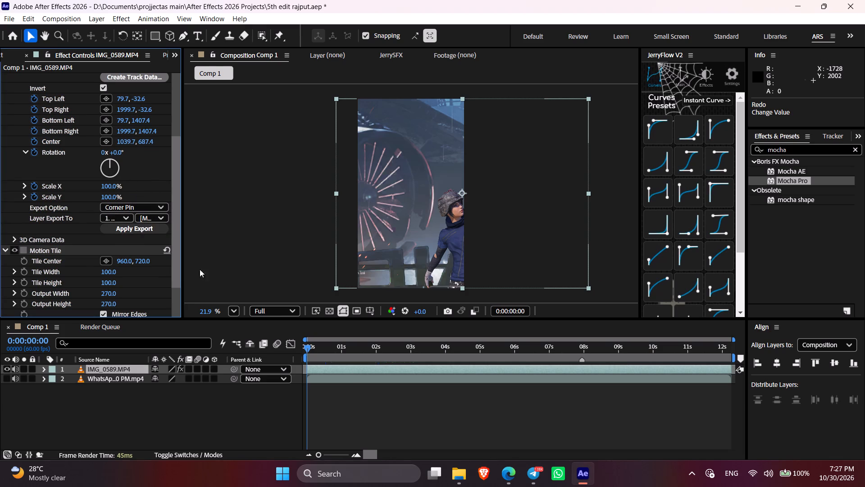
drag(303, 350, 333, 357)
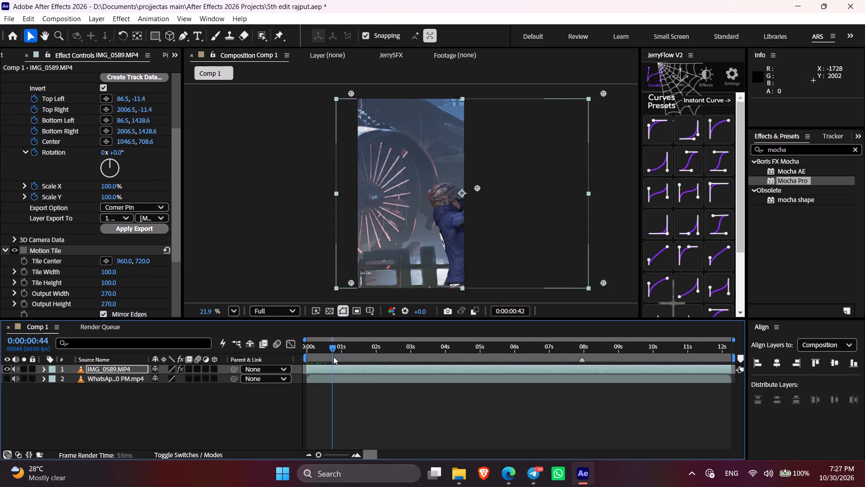
drag(333, 357, 237, 351)
Shift the horizontal position of IMG_0589.MP4 so the character's head is centred in the vertical frame.
key(p)
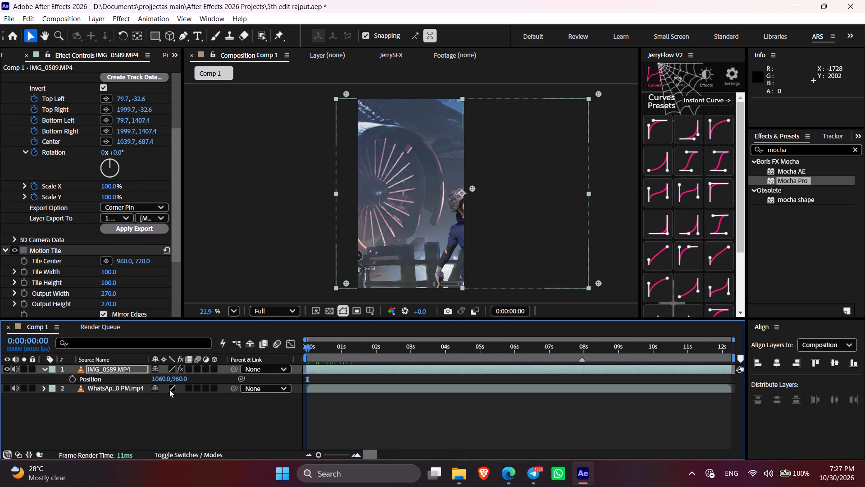
drag(156, 381, 87, 386)
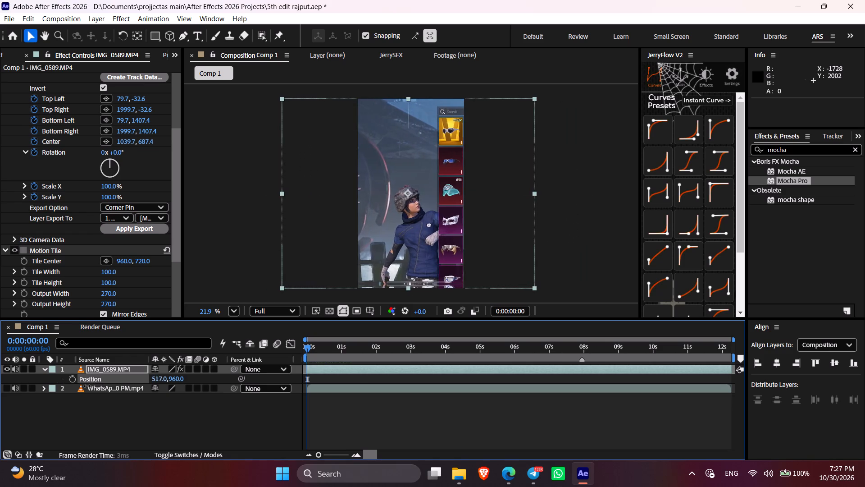
drag(87, 386, 100, 386)
click(424, 412)
key(e)
key(e)
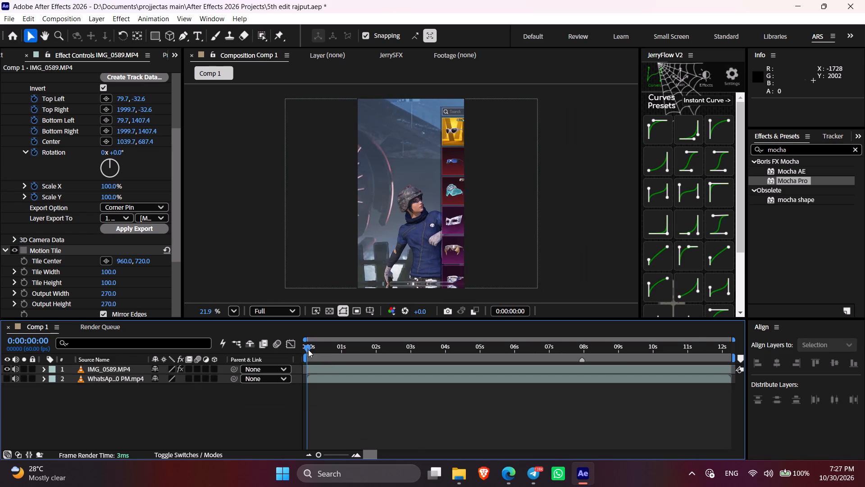
Examine head stability and edge coverage in Comp 1 from the start up to 00:00:08:18.
drag(308, 349, 391, 376)
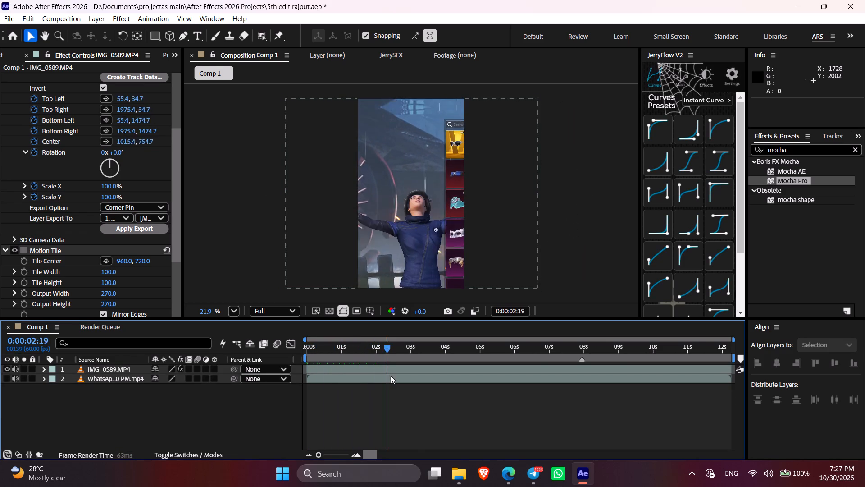
drag(391, 376, 471, 394)
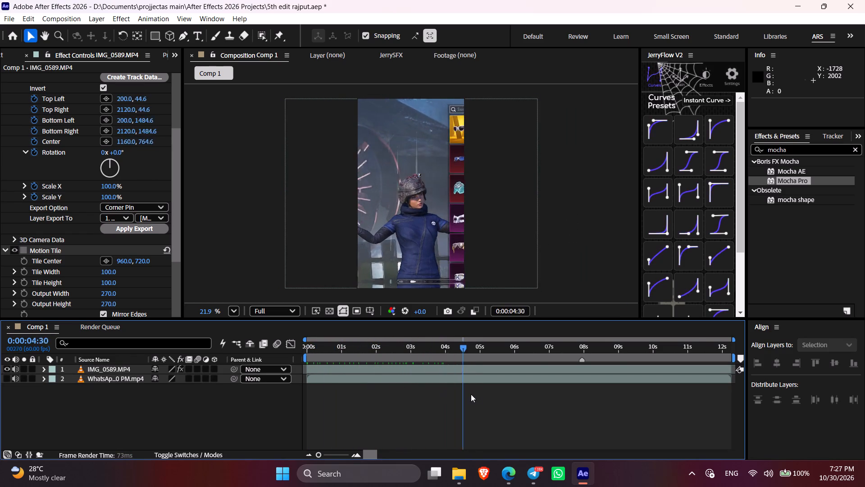
drag(471, 394, 526, 408)
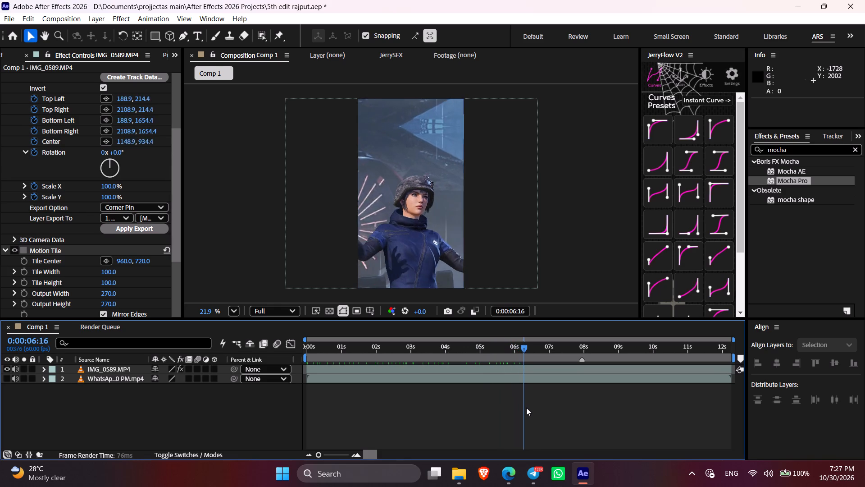
drag(526, 408, 562, 418)
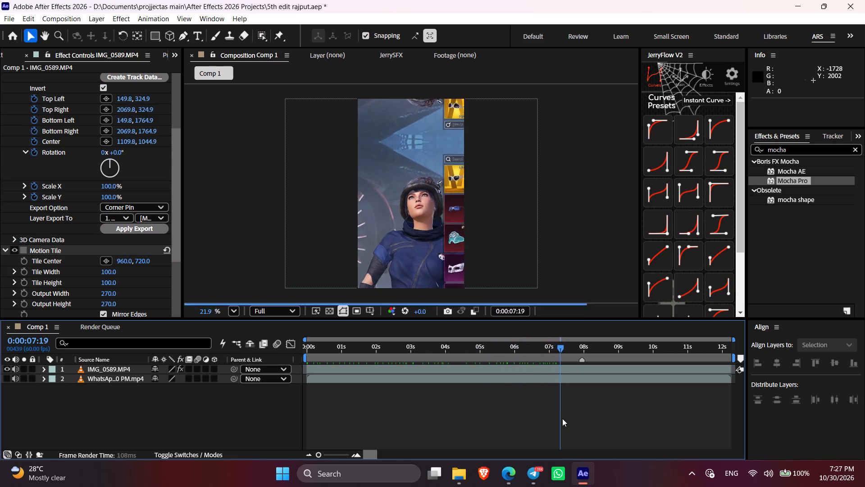
drag(562, 418, 590, 427)
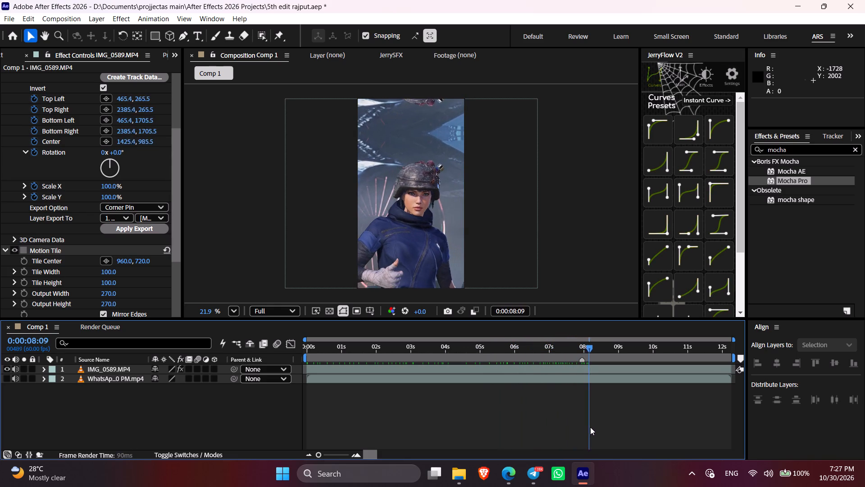
drag(590, 427, 595, 428)
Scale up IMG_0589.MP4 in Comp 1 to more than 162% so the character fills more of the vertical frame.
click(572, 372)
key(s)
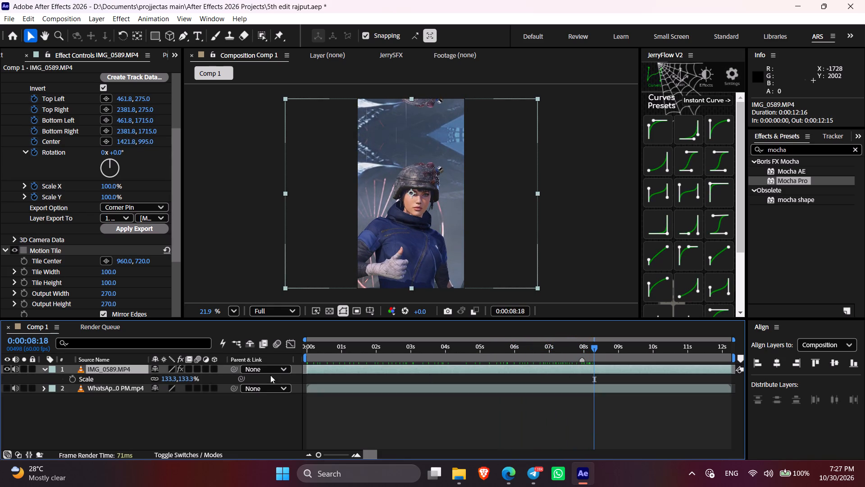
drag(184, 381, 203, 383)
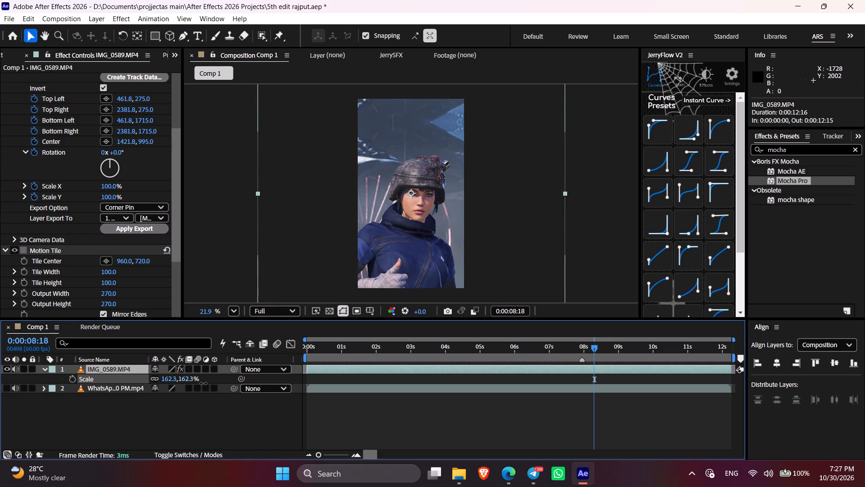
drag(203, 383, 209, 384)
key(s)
Return to the start, mute the audio of IMG_0589.MP4 and set the preview resolution to Quarter.
drag(336, 352, 295, 348)
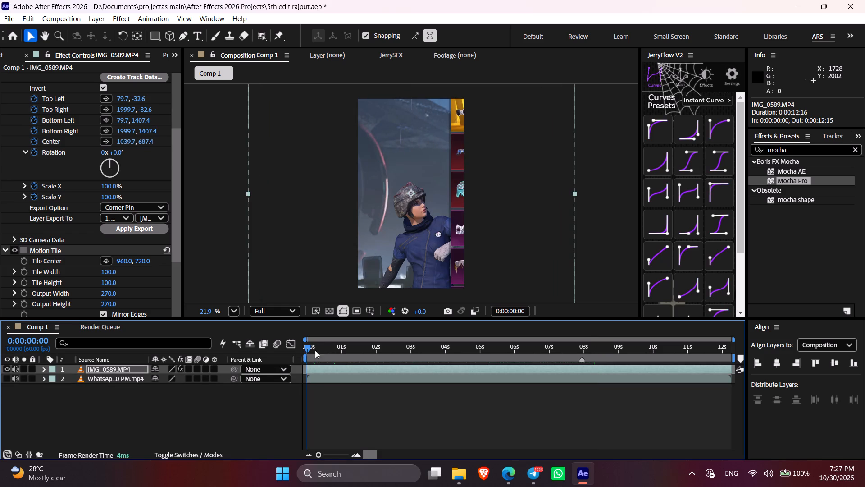
click(381, 418)
click(17, 369)
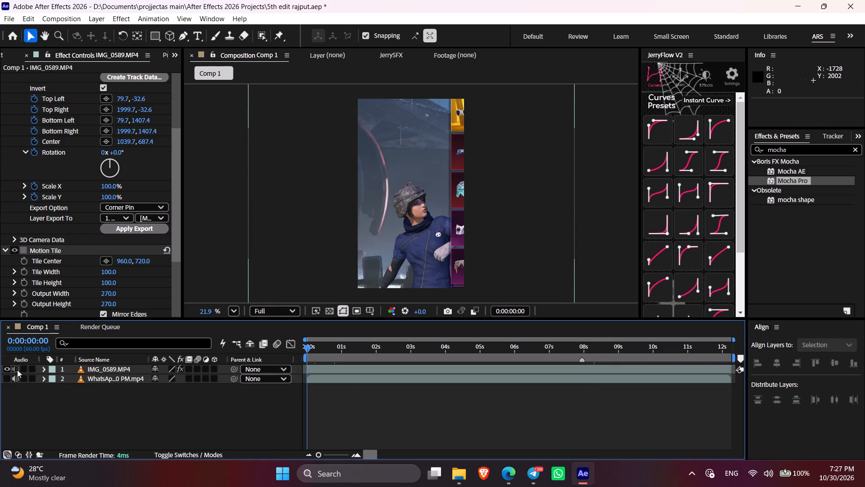
drag(254, 316, 287, 383)
click(328, 407)
Play through Comp 1 from the start to about 00:00:08:46, examining the stabilized framing and edge coverage.
key(space)
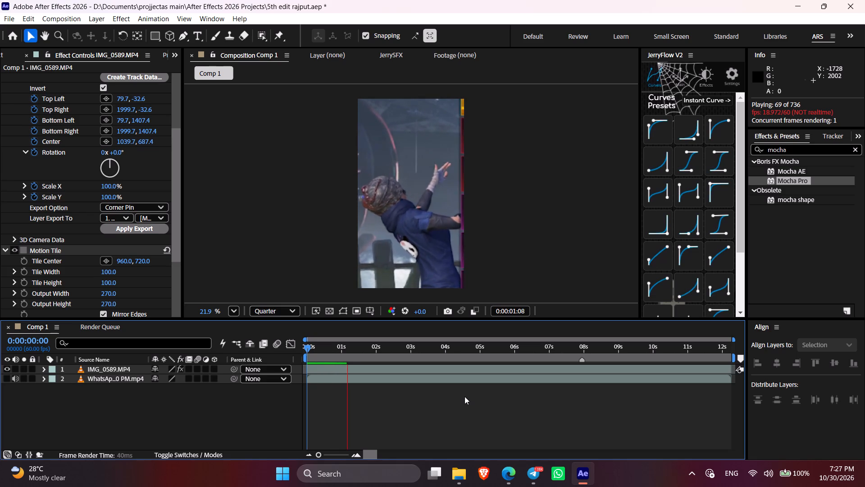
key(space)
drag(315, 351, 287, 351)
key(space)
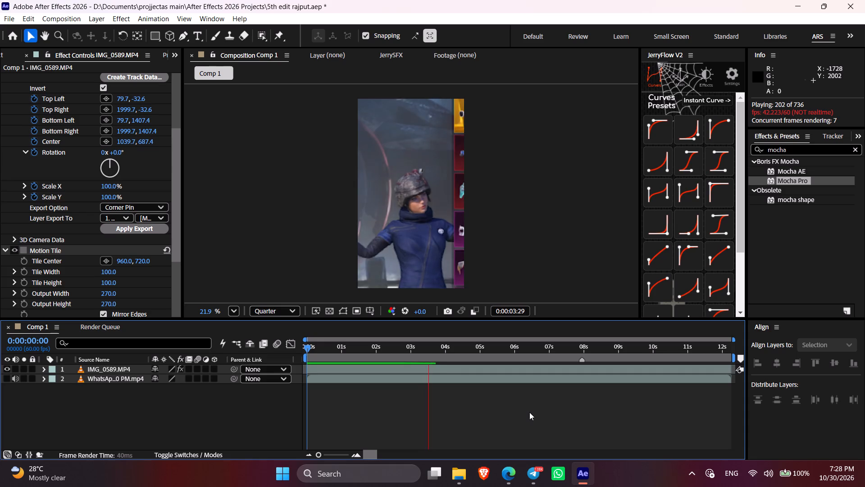
key(space)
click(397, 354)
key(space)
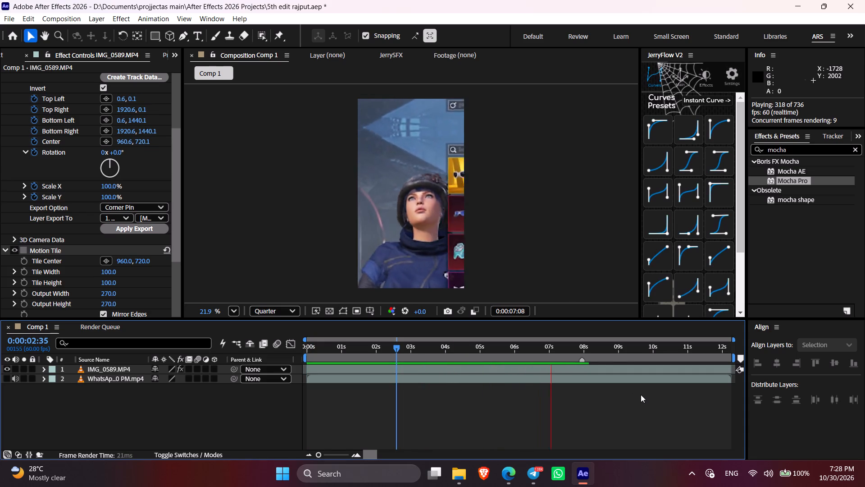
key(space)
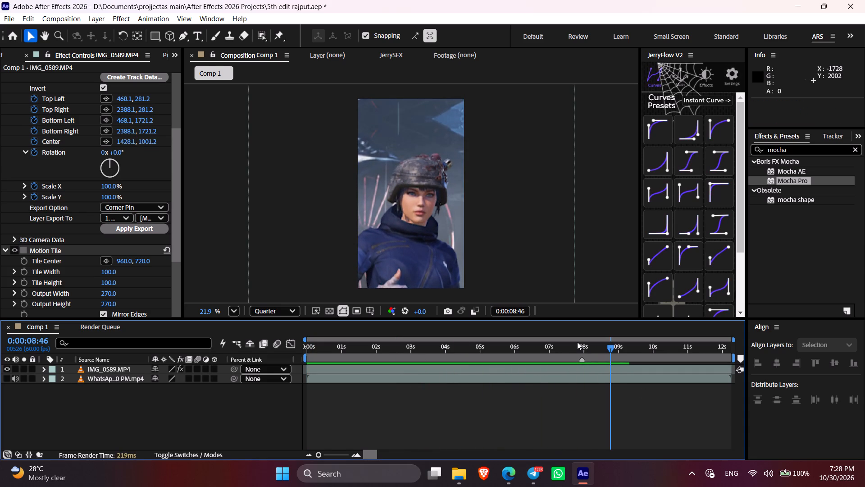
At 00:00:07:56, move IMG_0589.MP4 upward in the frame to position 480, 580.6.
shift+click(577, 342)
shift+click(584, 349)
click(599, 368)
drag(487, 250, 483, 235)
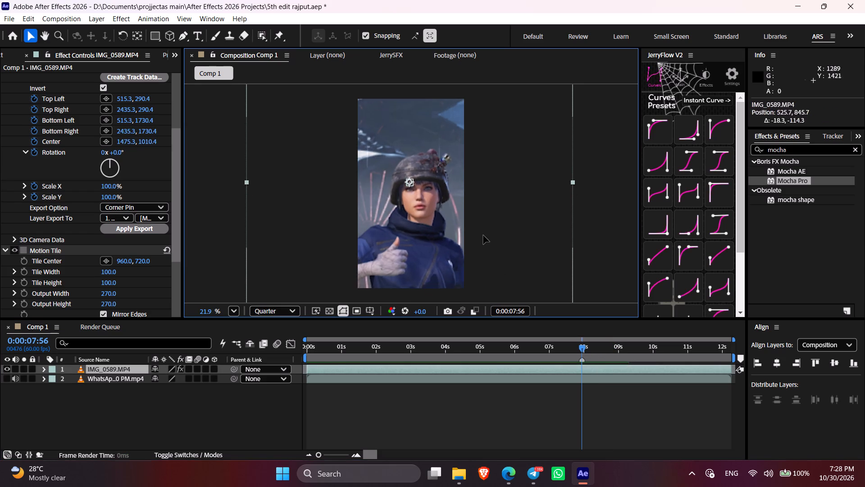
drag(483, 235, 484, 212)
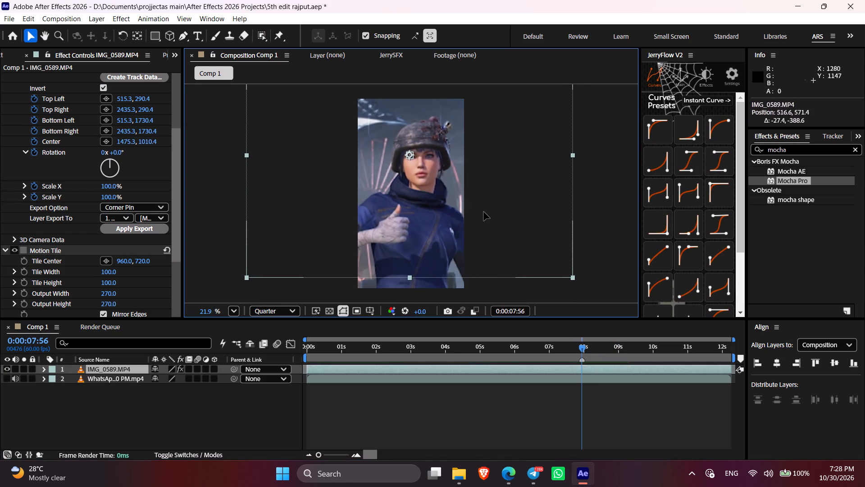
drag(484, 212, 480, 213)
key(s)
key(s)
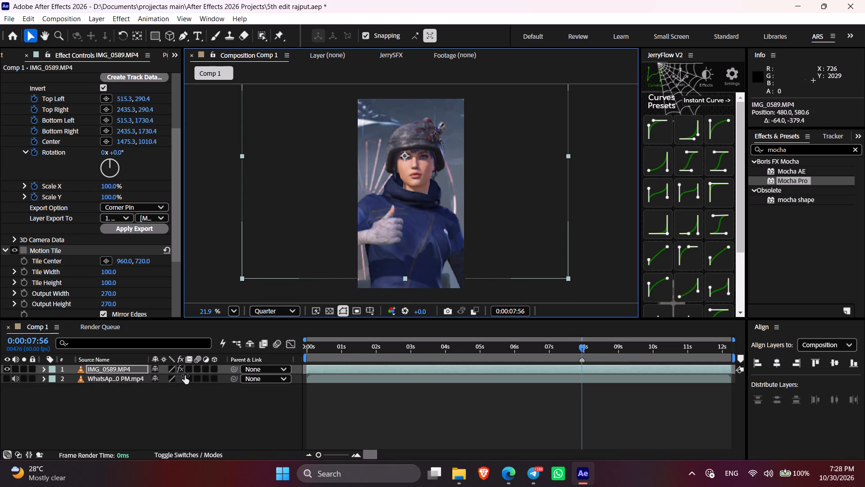
Fit IMG_0589.MP4 to the composition height, enlarge it slightly and move it up to about position 499, 809.
key(ctrl+alt+shift+g)
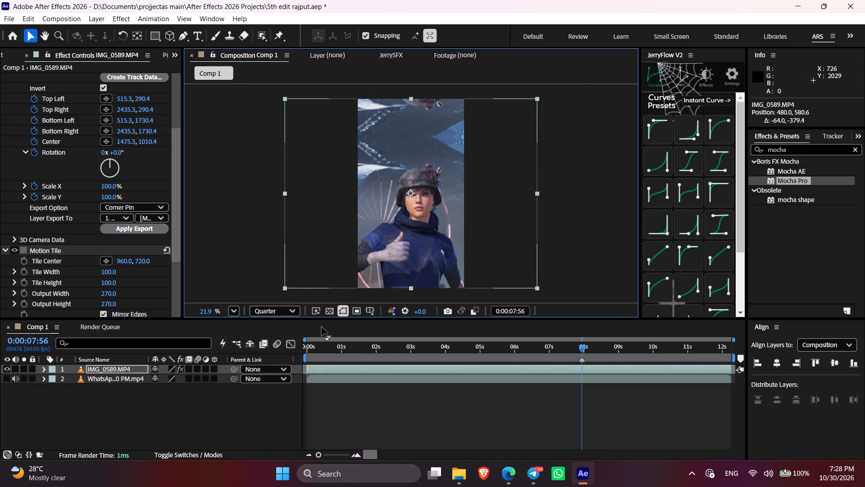
key(s)
drag(187, 377, 197, 377)
key(s)
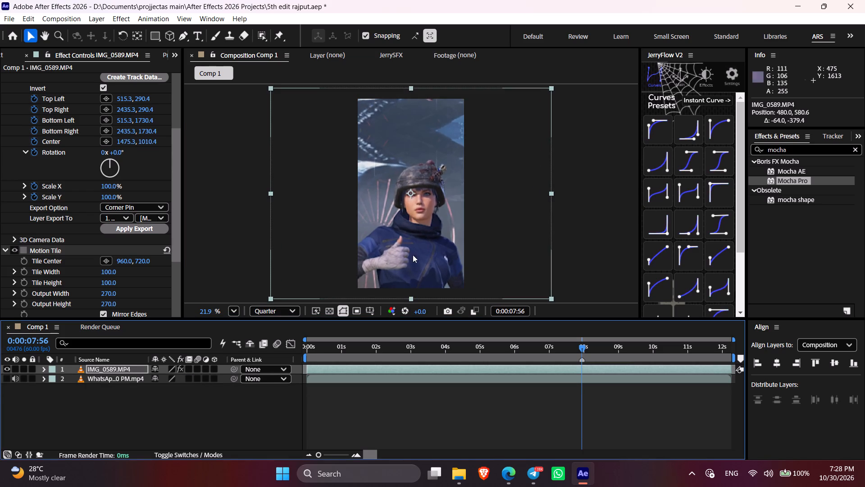
drag(418, 251, 414, 236)
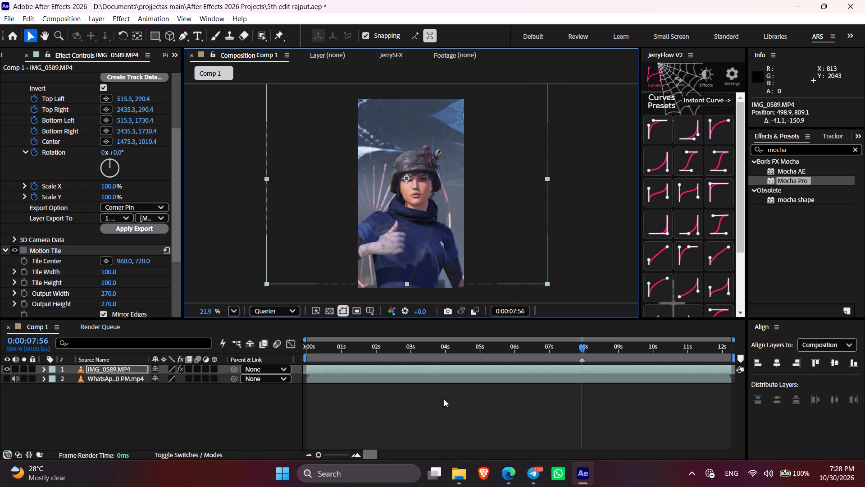
click(440, 424)
Examine the new framing and head stability in Comp 1 from the start to about 00:00:09:29.
drag(318, 354, 295, 351)
key(space)
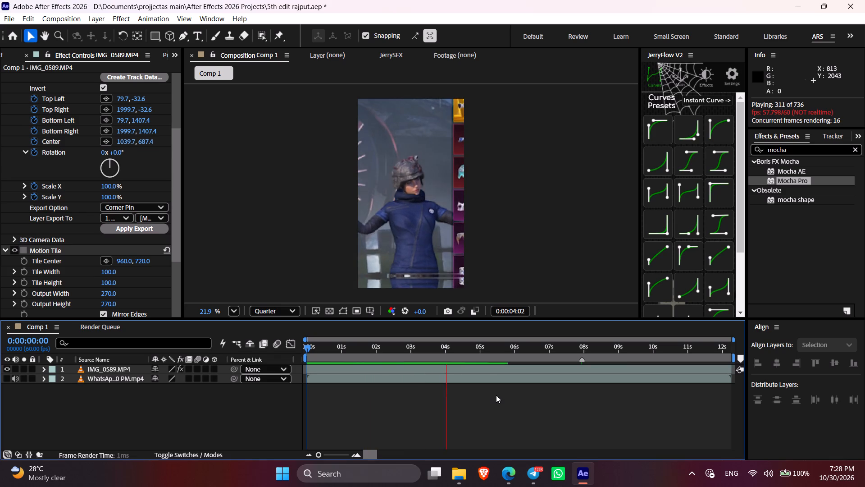
key(space)
click(473, 356)
key(space)
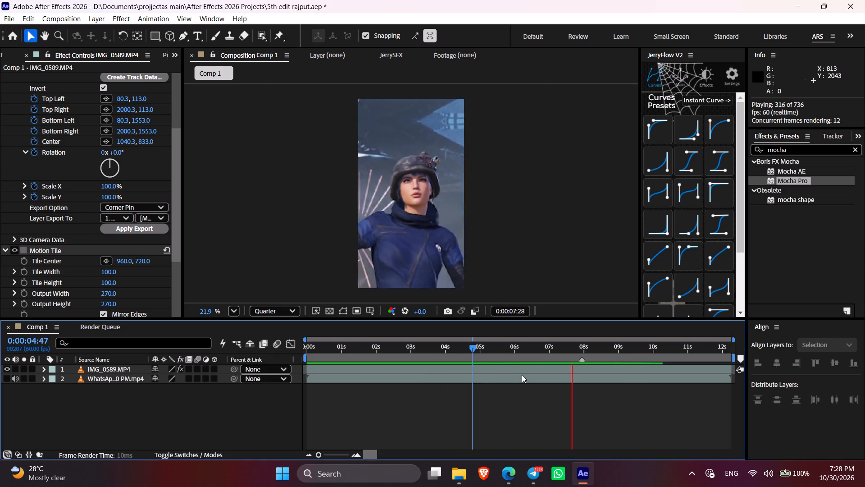
key(space)
click(575, 347)
shift+click(586, 351)
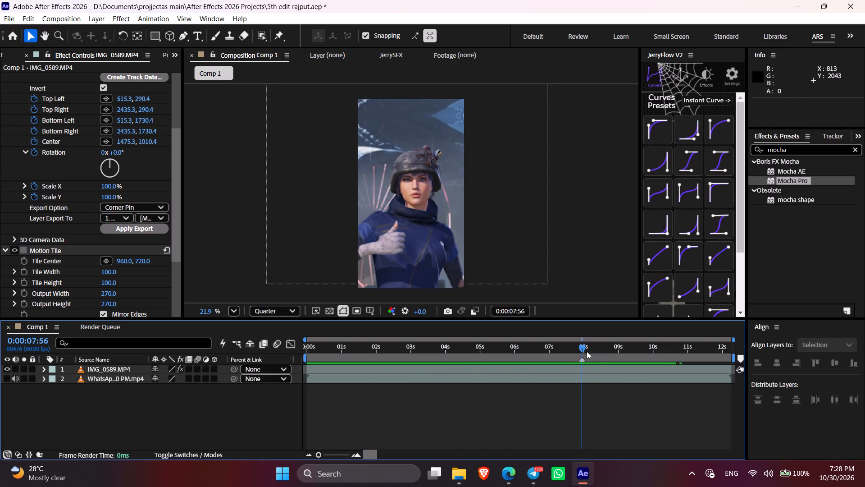
key(space)
key(space)
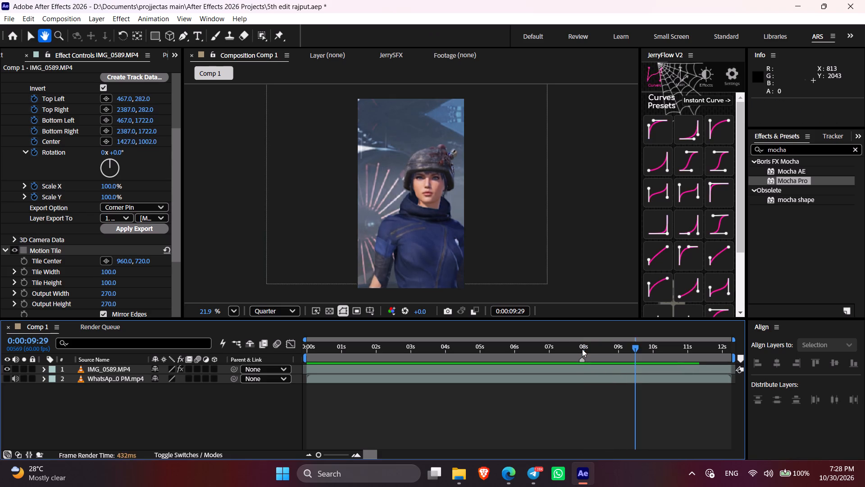
drag(582, 349, 288, 355)
key(space)
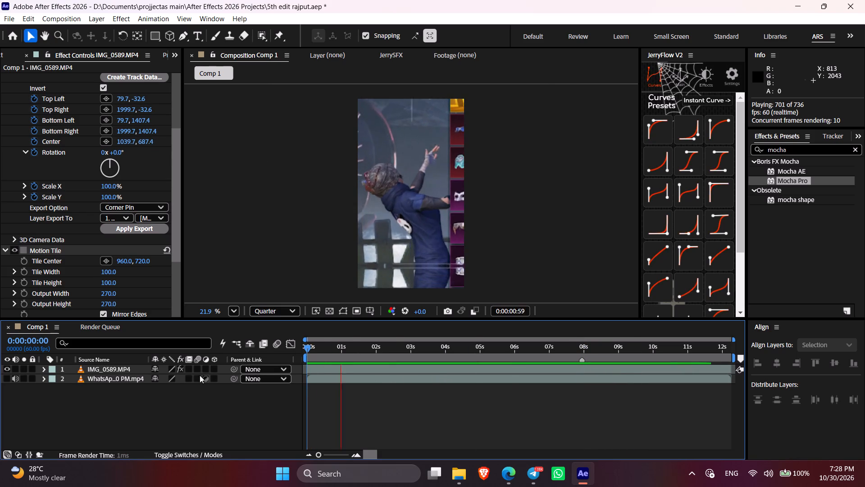
key(space)
Enable frame blending on IMG_0589.MP4 and preview the motion shortly after one second.
double_click(191, 368)
key(space)
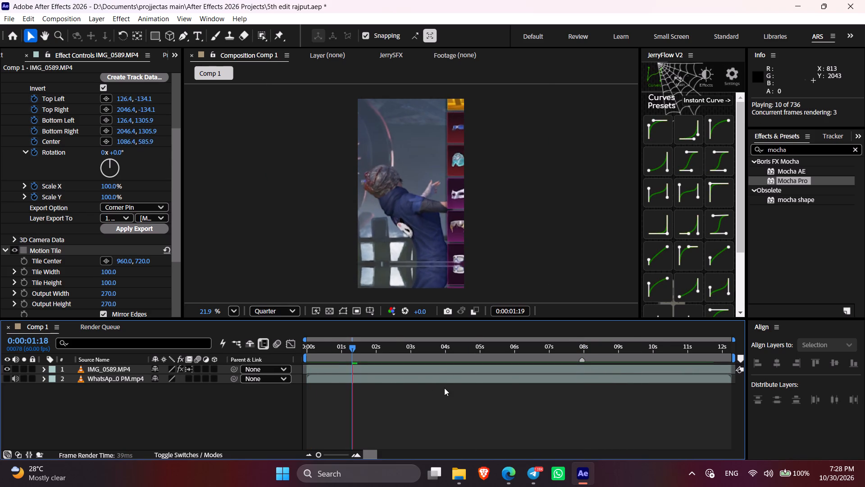
key(space)
key(e)
key(e)
Pre-compose IMG_0589.MP4, moving all attributes into the new composition.
click(446, 368)
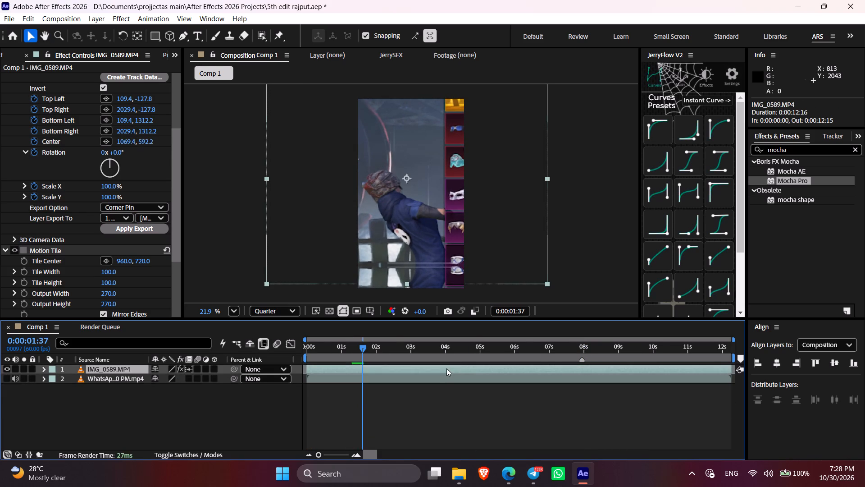
drag(328, 343, 348, 369)
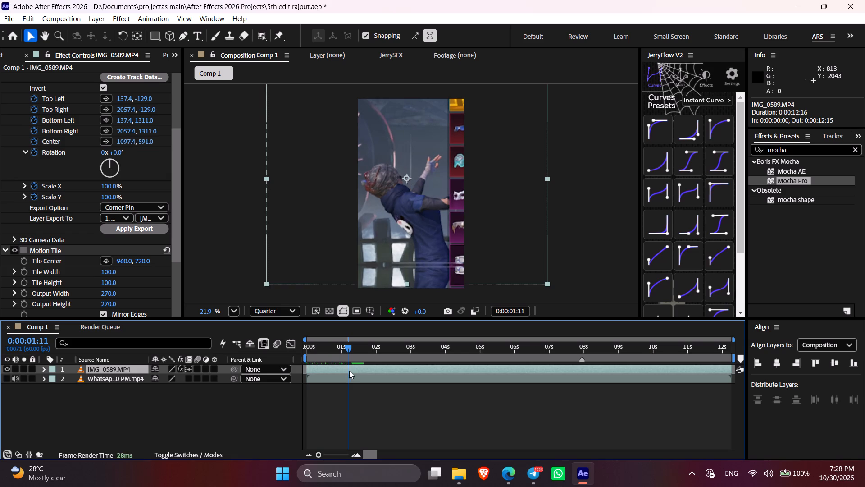
shift+click(349, 371)
key(ctrl+shift+c)
click(389, 243)
click(492, 319)
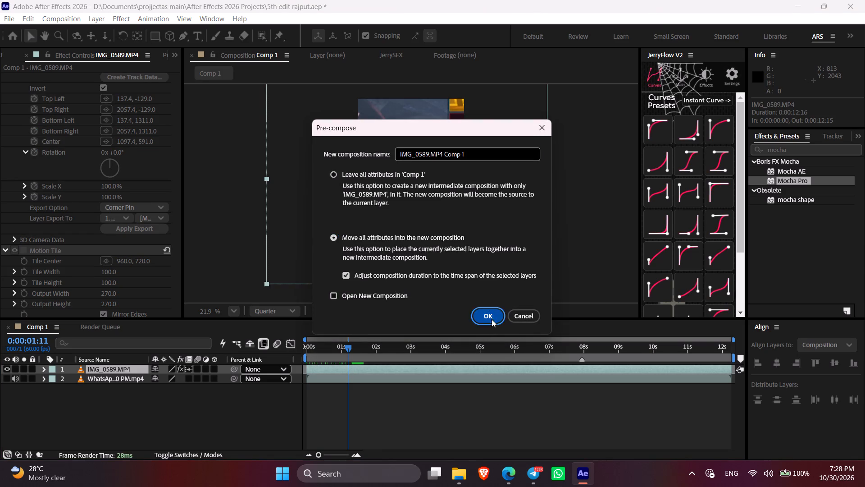
At 00:00:07:56, find the Twixtor effect and apply it to the pre-composed IMG_0589.MP4 layer.
shift+click(589, 350)
click(612, 401)
key(v)
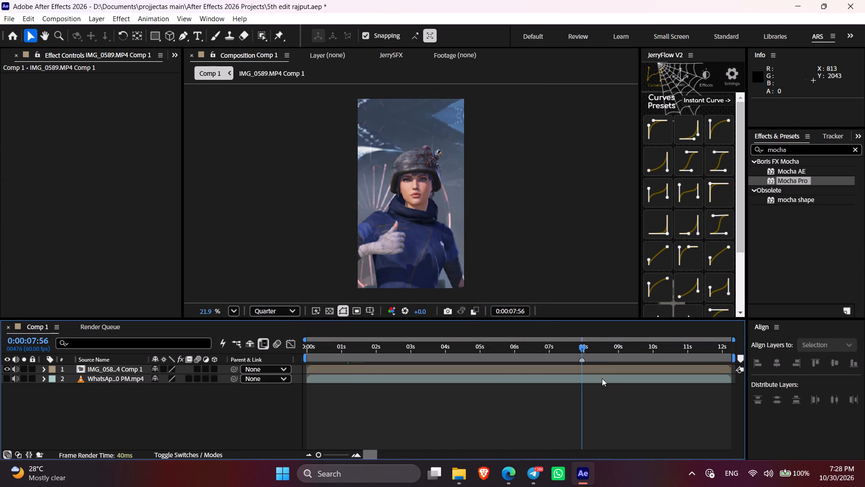
drag(819, 158, 751, 158)
drag(795, 148, 751, 148)
text(twi)
key(x)
drag(863, 181, 864, 304)
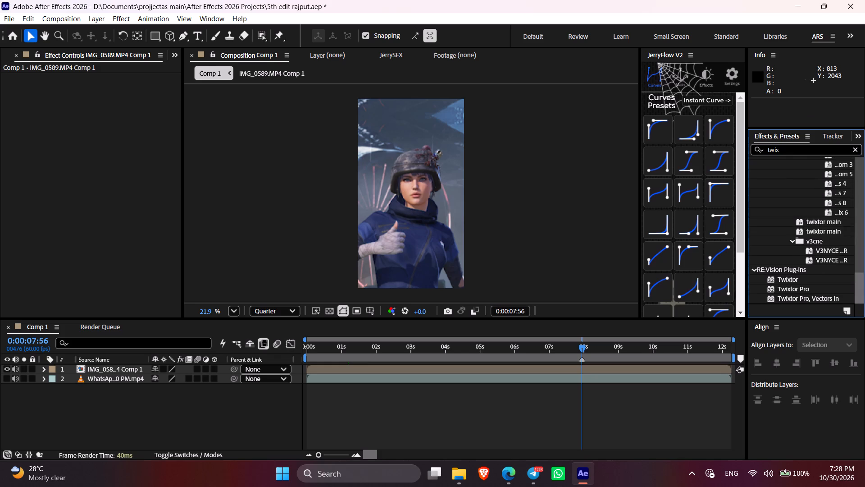
drag(864, 304, 863, 313)
drag(784, 281, 593, 371)
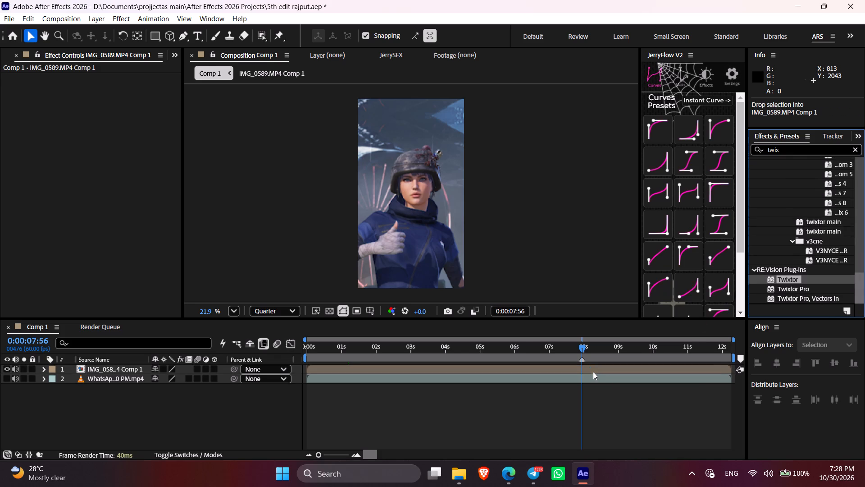
Set Twixtor's Motion Sensitivity to 100 and its Image Prep to Contrast/Edge enhancement.
drag(108, 252, 145, 255)
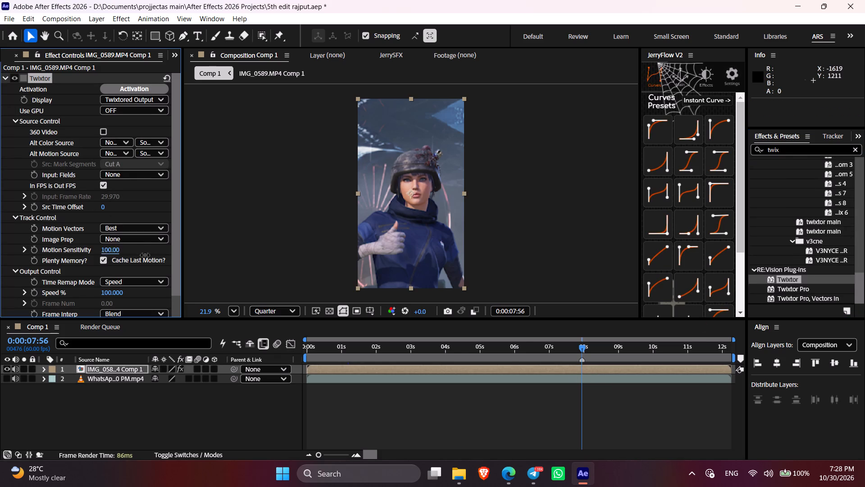
drag(145, 255, 161, 255)
click(132, 236)
click(153, 263)
click(125, 226)
click(135, 169)
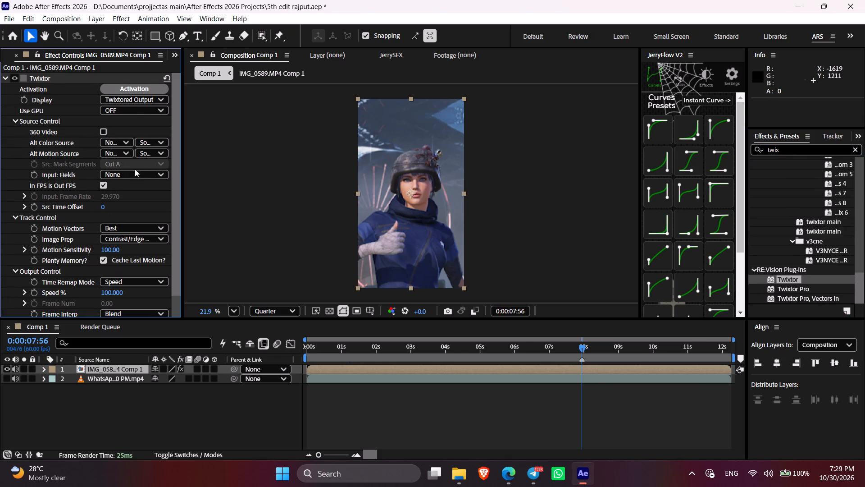
Set Twixtor's Use GPU option to ON.
click(129, 104)
click(142, 113)
click(153, 137)
click(124, 108)
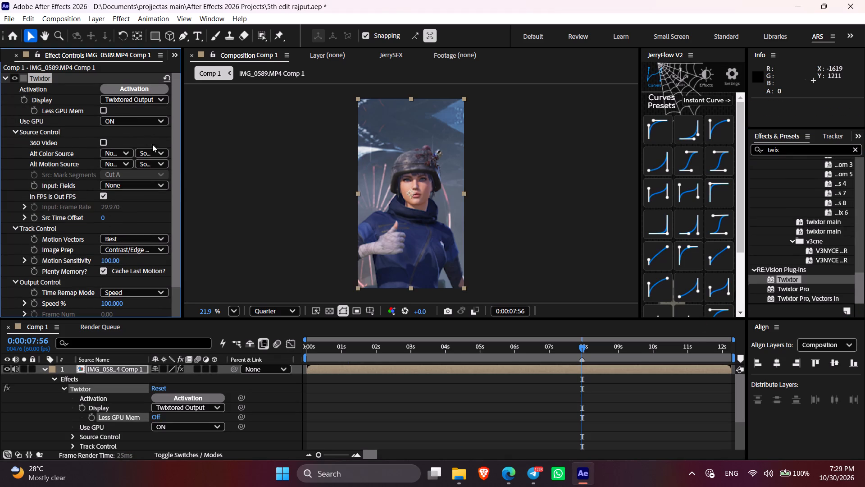
Set Twixtor's Frame Interp to Motion Weighted blending and enable Smart Blend.
drag(173, 182, 173, 261)
click(144, 291)
click(162, 331)
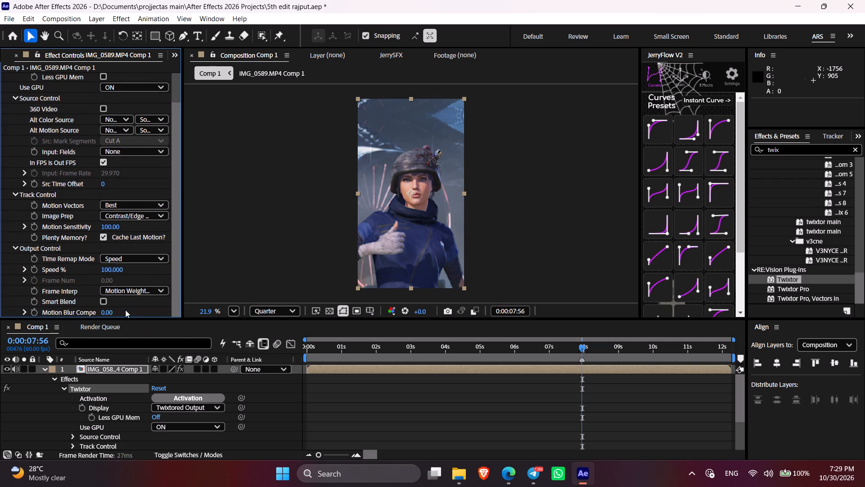
click(105, 301)
Add a keyframe to Twixtor's Speed % at 00:00:07:56, keeping it at 100, and show it in the timeline.
click(39, 269)
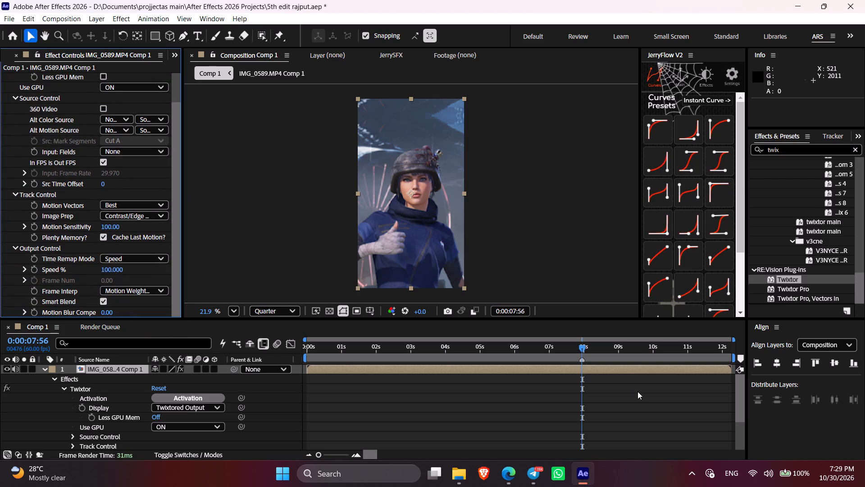
key(u)
key(u)
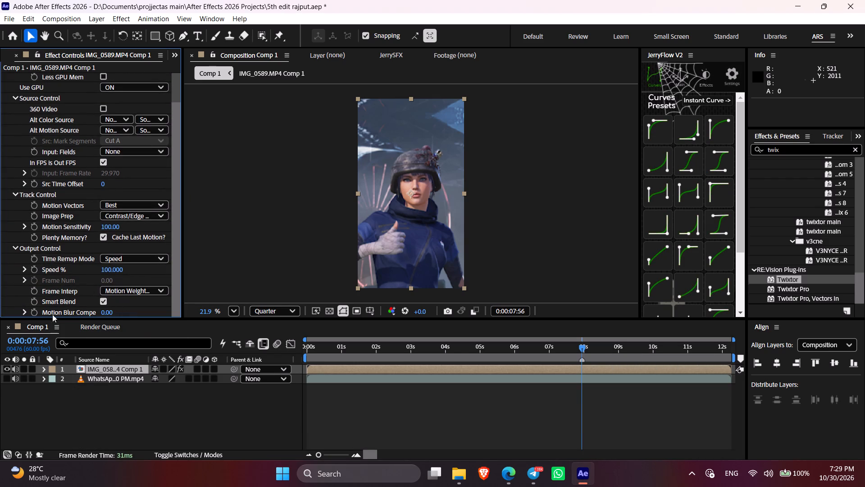
click(31, 269)
key(u)
Keyframe Twixtor's Speed % to 10 at 00:00:09:03 and save the project.
click(623, 353)
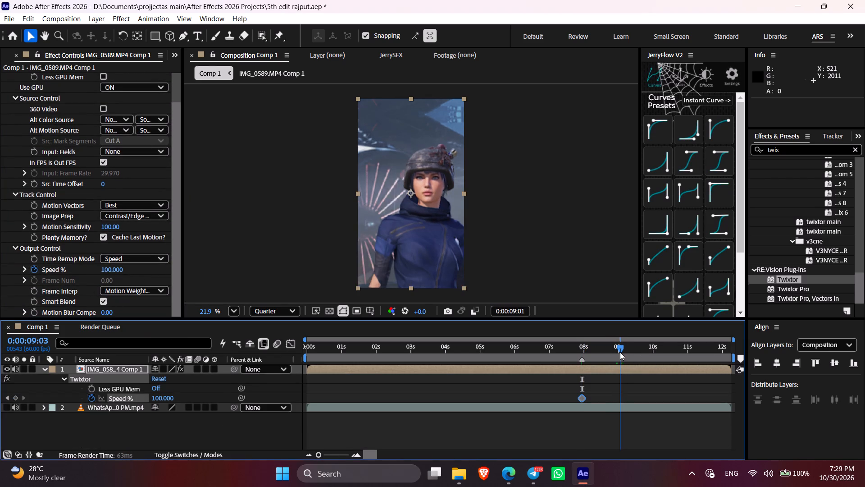
click(171, 395)
key(1)
key(0)
click(193, 383)
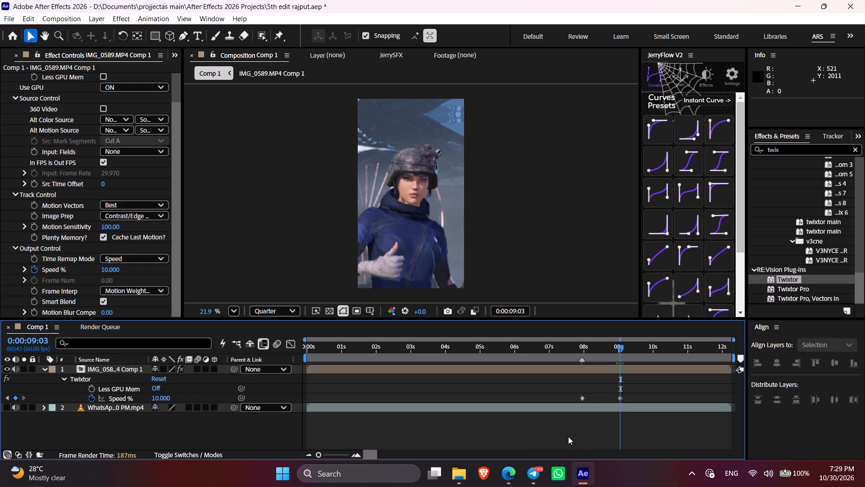
key(ctrl+s)
Apply the third JerryFlow curve preset to both Twixtor Speed % keyframes.
drag(637, 389, 564, 410)
click(715, 133)
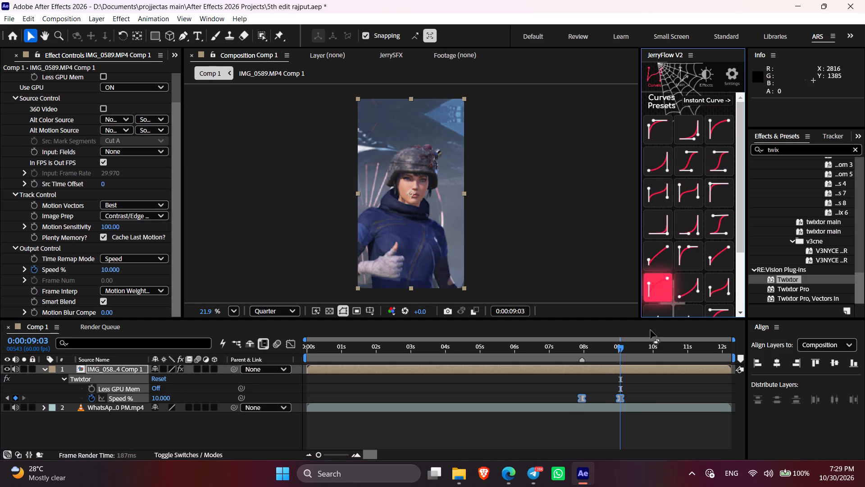
Scrub through the Twixtor slow-motion ramp in Comp 1 from about 00:00:08:00 to 00:00:11:29 to check the motion.
key(u)
drag(574, 348, 592, 353)
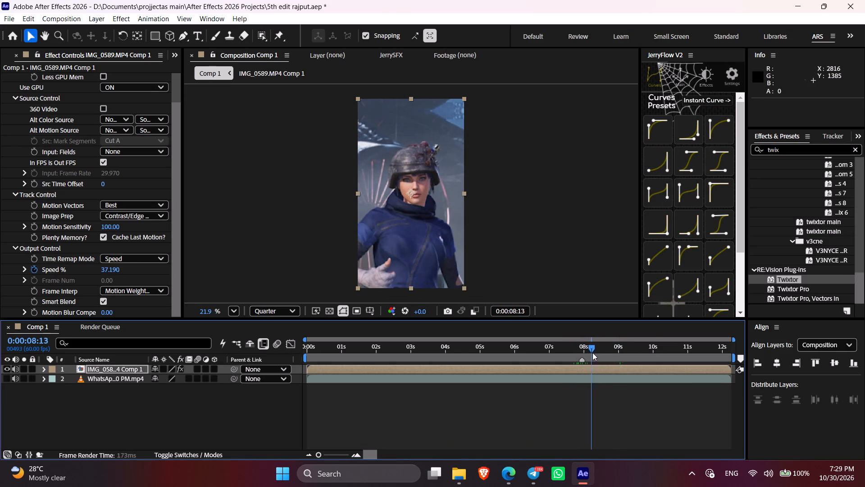
drag(592, 353, 641, 372)
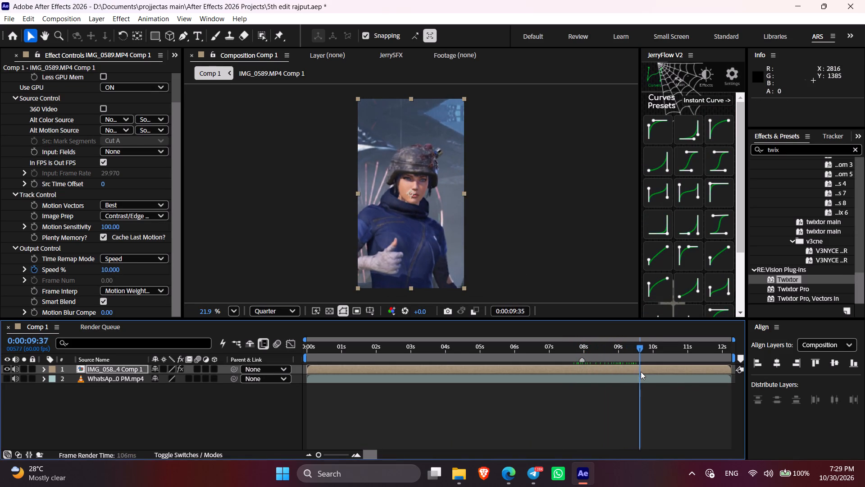
drag(641, 372, 702, 391)
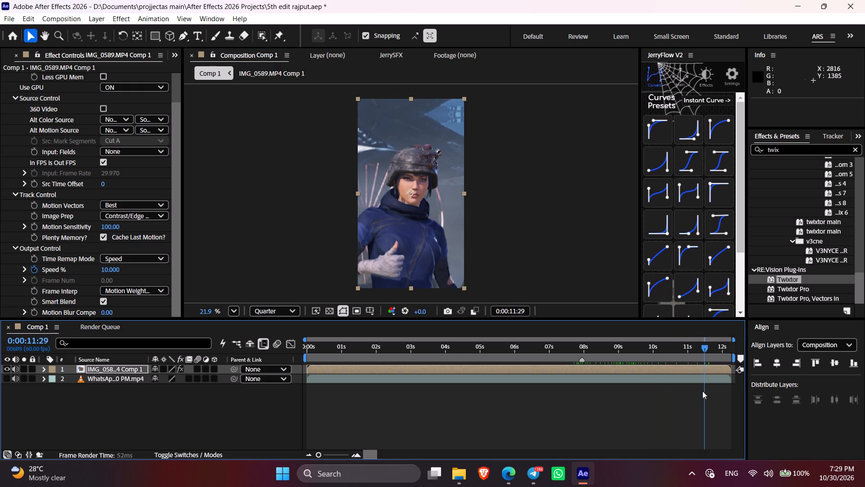
drag(702, 391, 697, 392)
Add an adjustment layer above the clips, start it at 00:00:07:56, and save the project.
shift+click(578, 345)
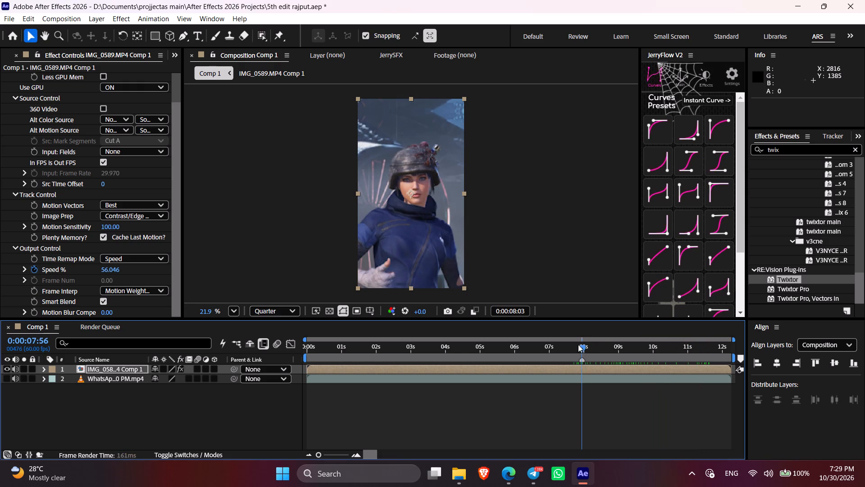
click(608, 412)
key(ctrl+alt+t)
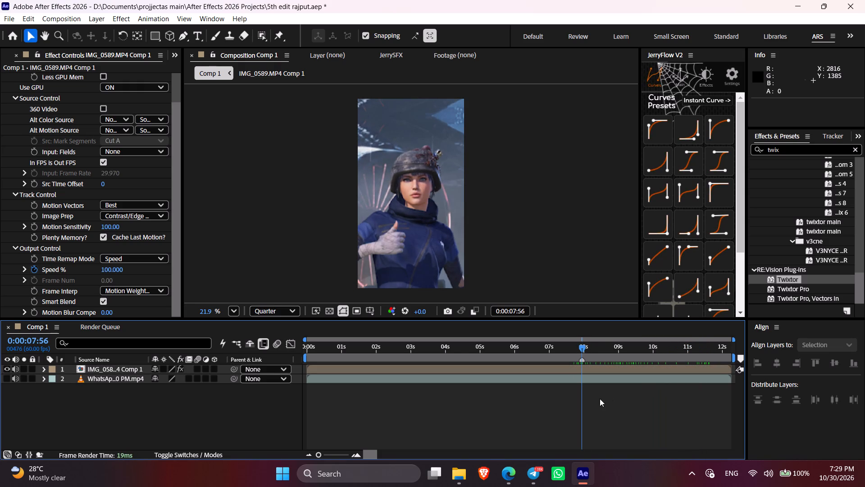
key(ctrl+alt+y)
key(ctrl+s)
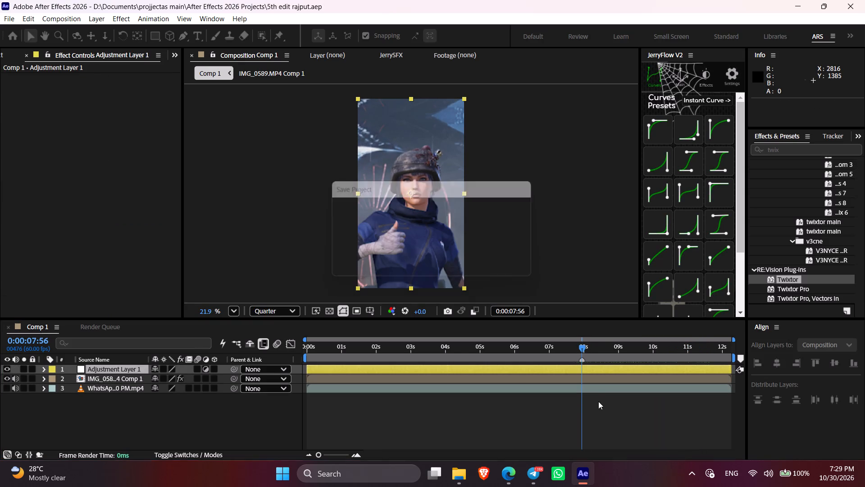
click(609, 370)
key(bracketleft)
Search the effects and presets for zoom and apply the eighth preset in the CRIMNAL…K folder, a shake, to the adjustment layer.
drag(787, 149, 751, 152)
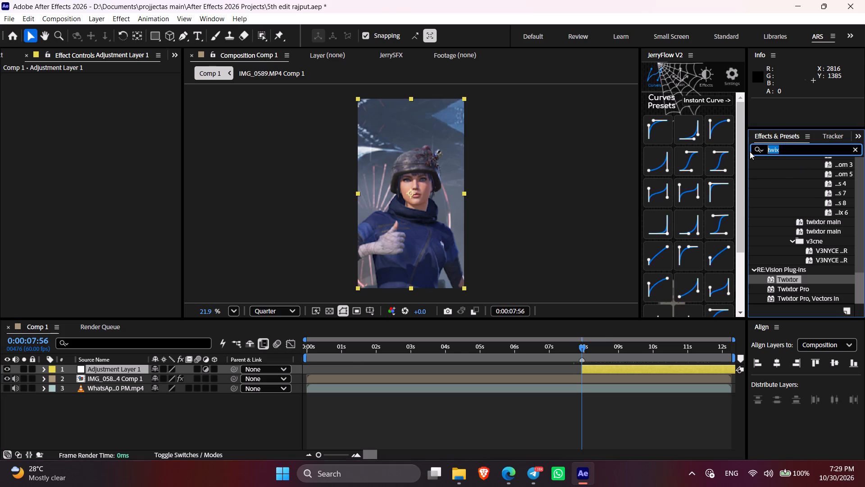
key(BackSpace)
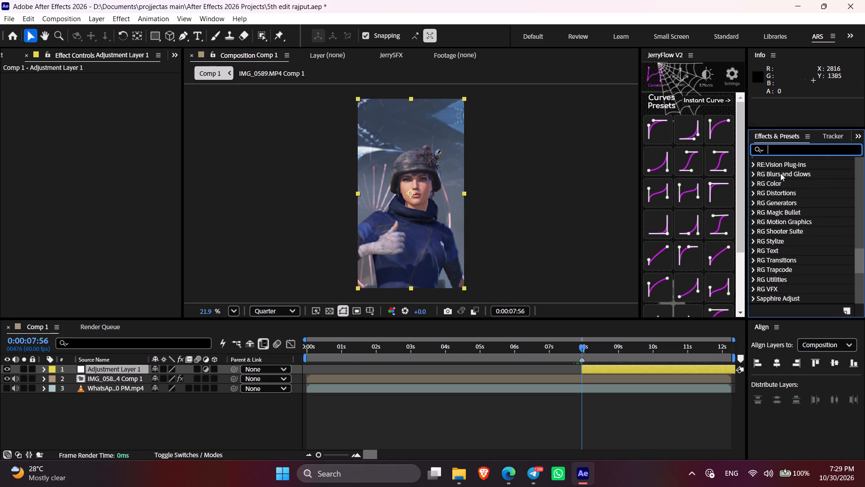
text(zoom)
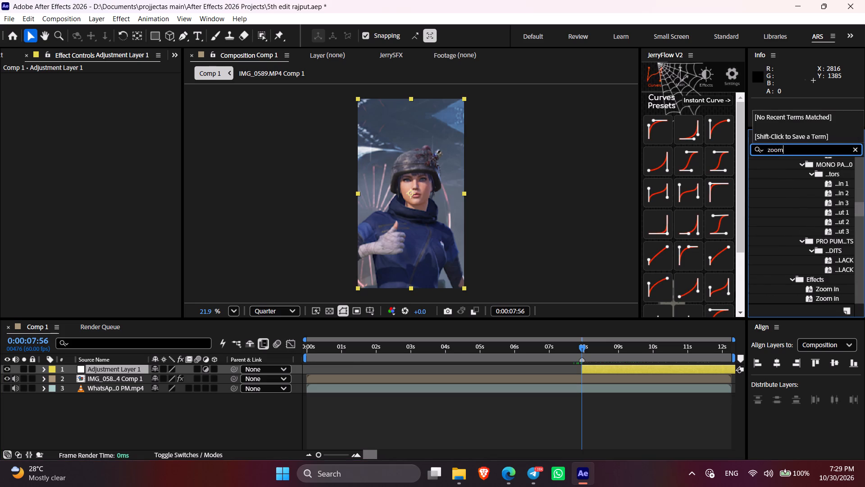
drag(863, 211, 864, 191)
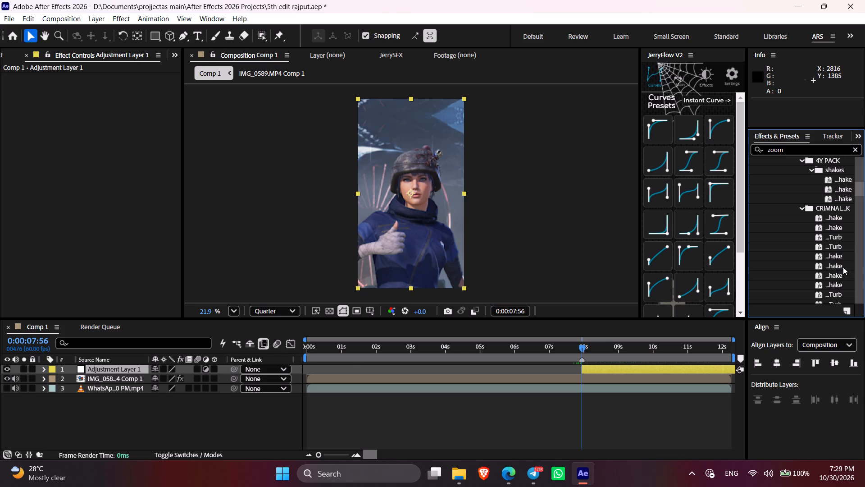
drag(833, 285, 587, 370)
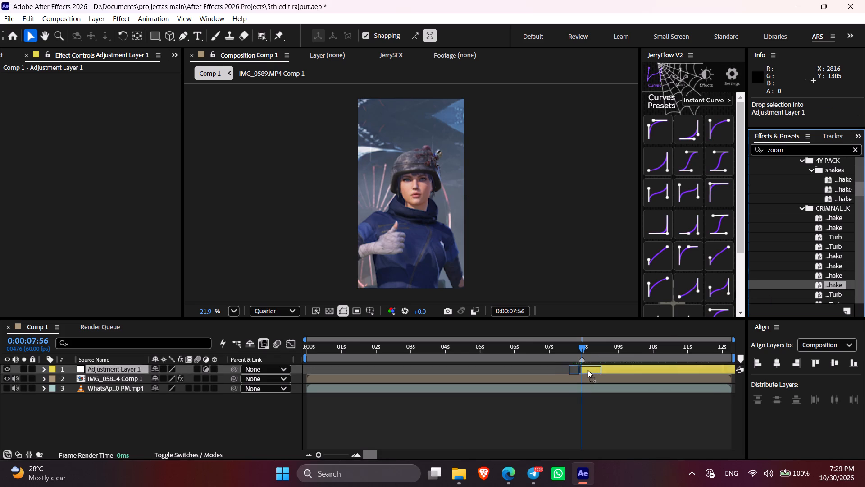
drag(587, 370, 587, 370)
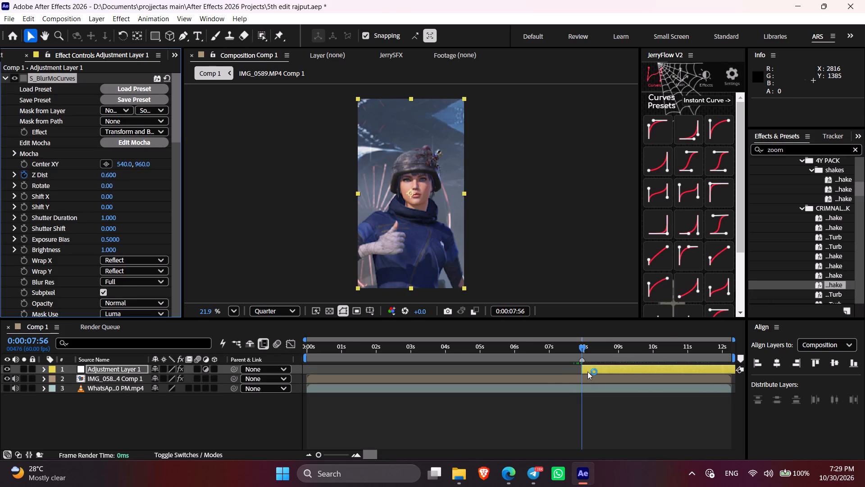
Delete the first S_BlurMoCurves effect from the adjustment layer.
key(e)
click(204, 389)
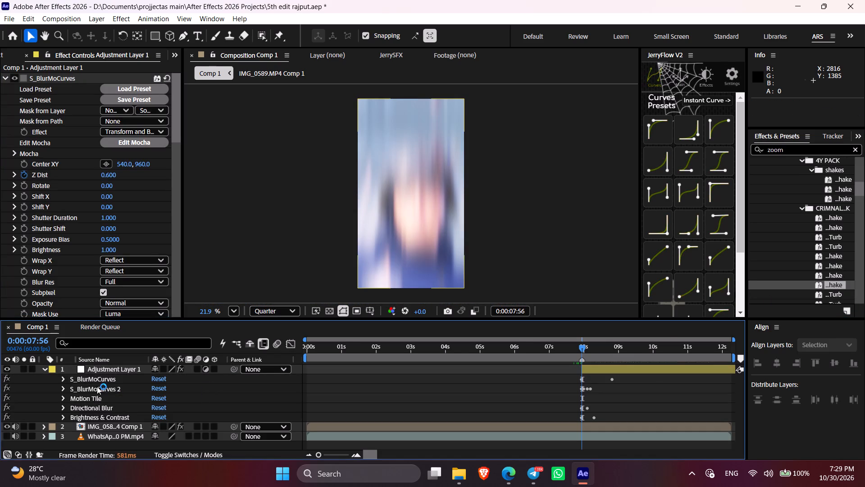
click(86, 379)
key(BackSpace)
key(i)
Split the adjustment layer at its last keyframe, 00:00:08:18, delete the later part, shorten the remaining end to about 00:00:08:10, and save.
key(u)
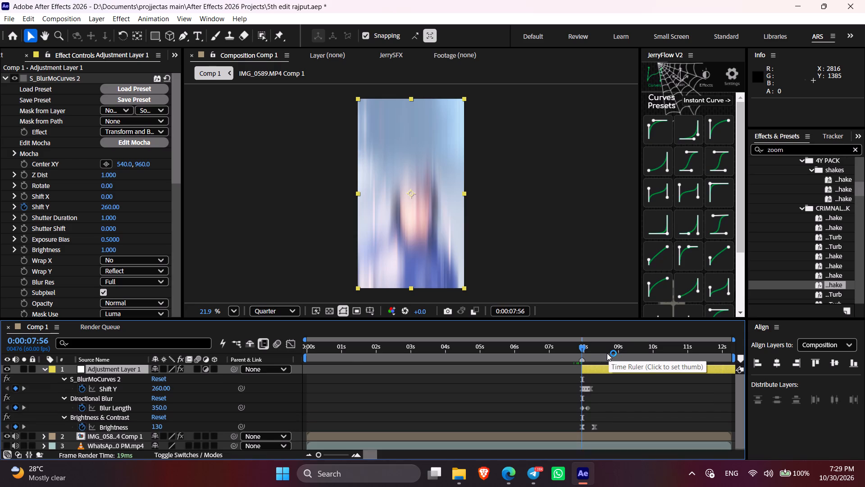
click(607, 353)
key(j)
key(u)
key(ctrl+shift+d)
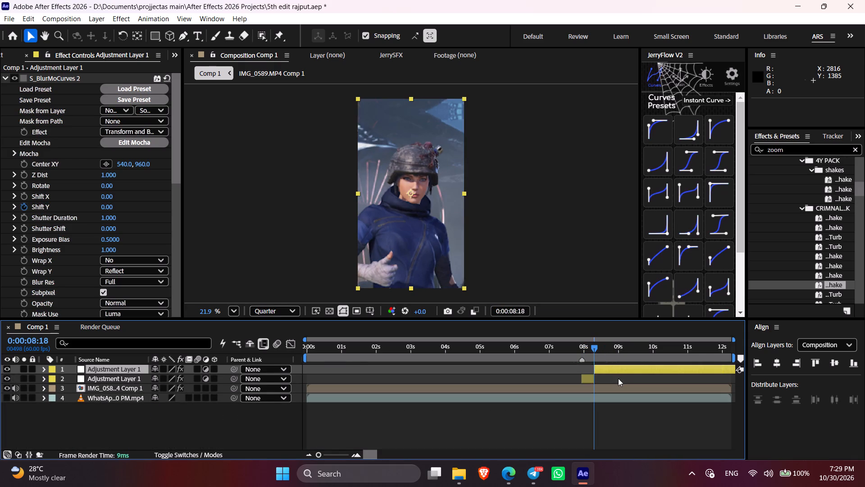
key(BackSpace)
alt+drag(595, 371, 589, 378)
key(ctrl+s)
Play back the shake transition repeatedly from just before 00:00:07:56 to check how it looks.
click(592, 419)
click(577, 349)
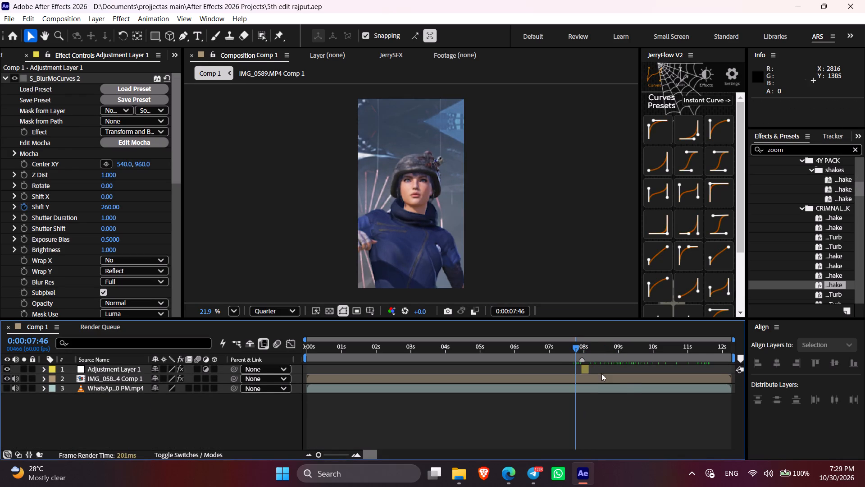
key(space)
key(space)
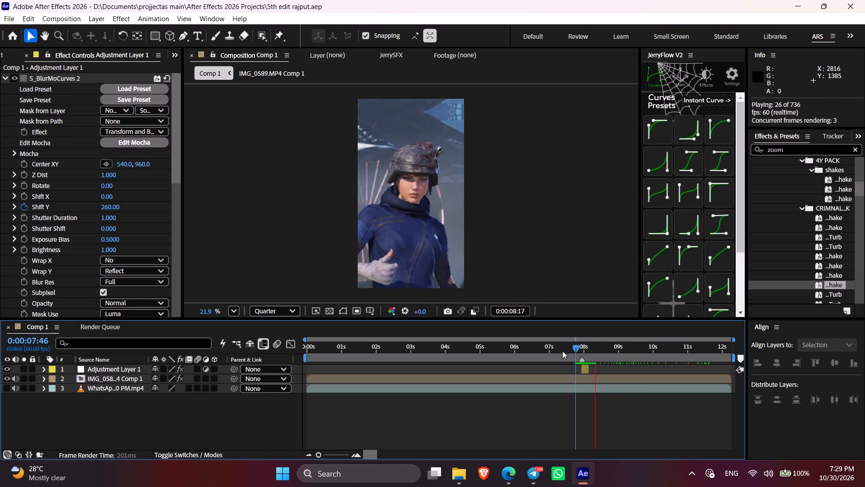
drag(569, 352, 565, 352)
key(space)
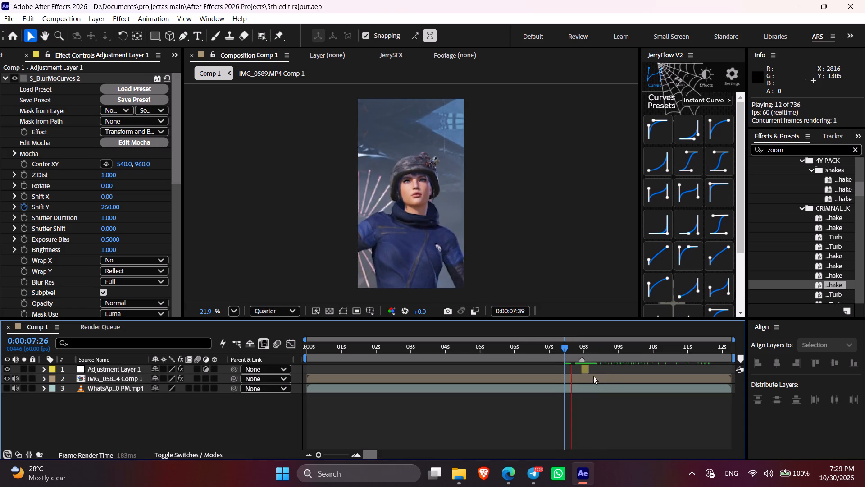
key(space)
click(572, 346)
key(space)
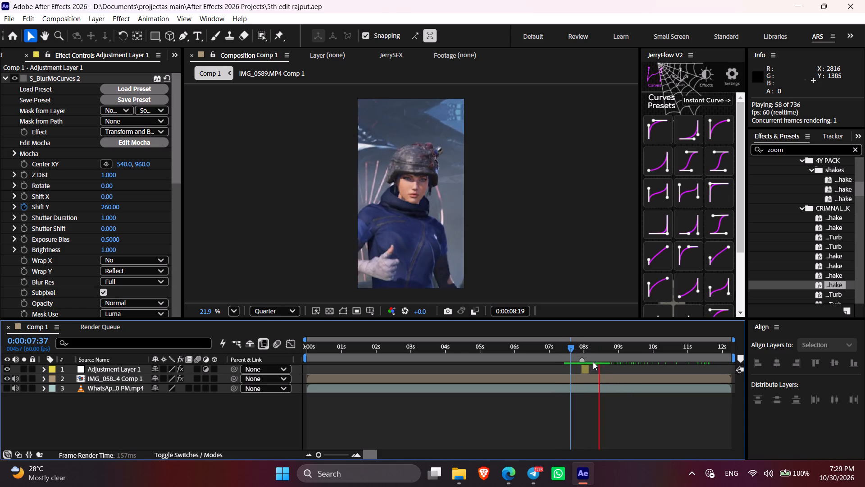
key(space)
click(570, 349)
key(space)
key(space)
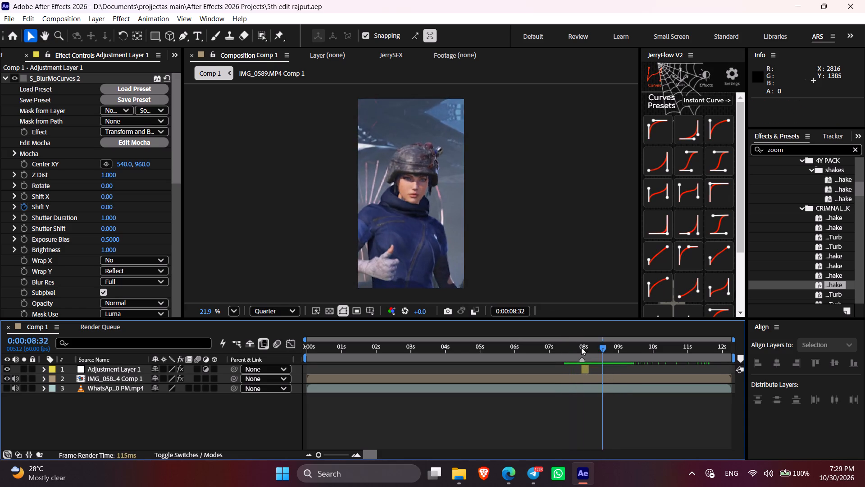
Split the IMG_0589.MP4 Comp 1 layer at 00:00:07:56.
shift+click(581, 347)
click(596, 378)
key(ctrl+shift+d)
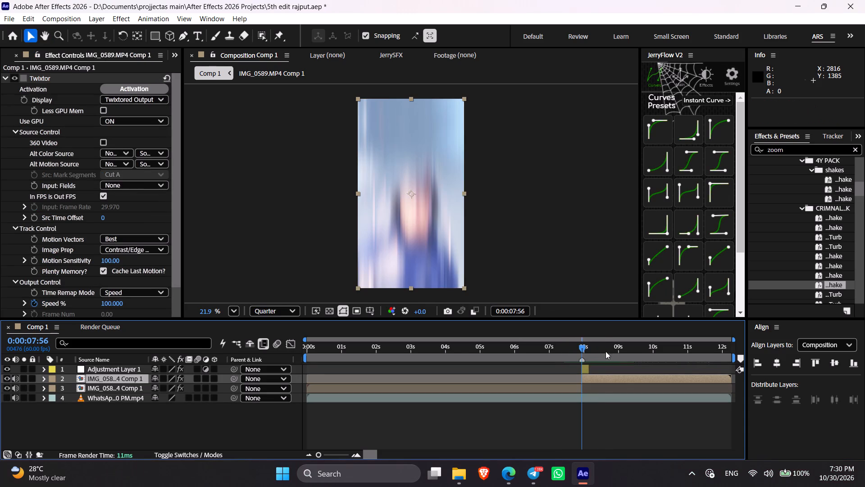
Apply the Tint effect to the second IMG_0589.MP4 Comp 1 segment, after the split.
click(604, 349)
key(ctrl+space)
text(ti)
key(n)
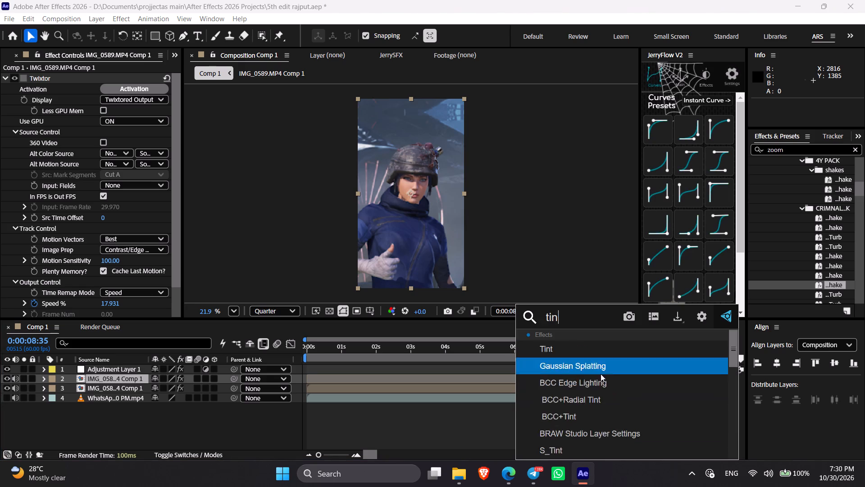
key(t)
click(580, 351)
click(626, 441)
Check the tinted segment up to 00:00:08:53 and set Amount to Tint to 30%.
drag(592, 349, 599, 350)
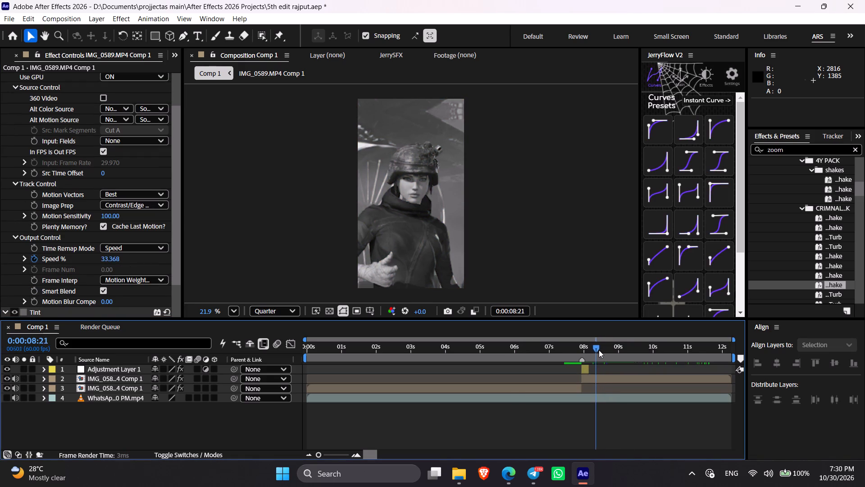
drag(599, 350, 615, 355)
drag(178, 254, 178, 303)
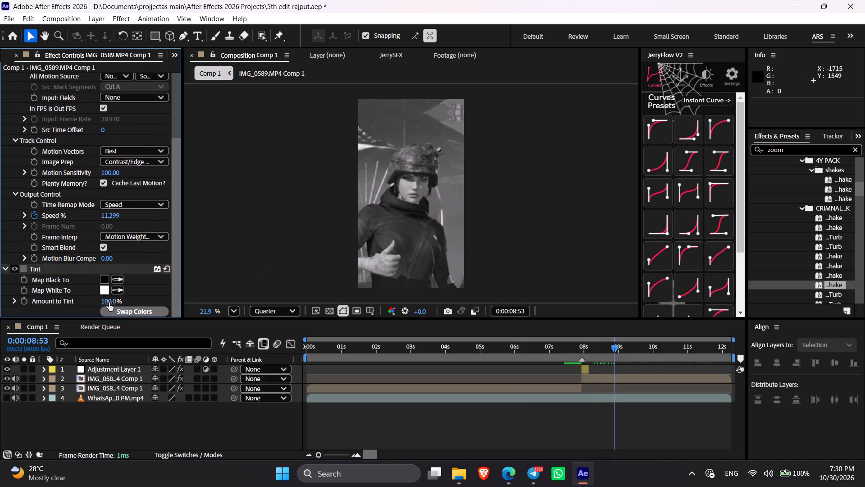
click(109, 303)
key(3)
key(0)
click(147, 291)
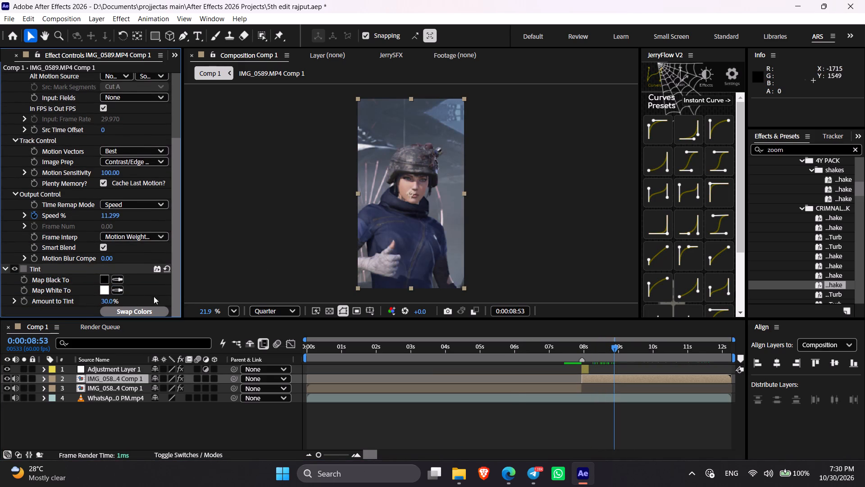
Set the Tint effect's Amount to Tint to 35%.
click(110, 304)
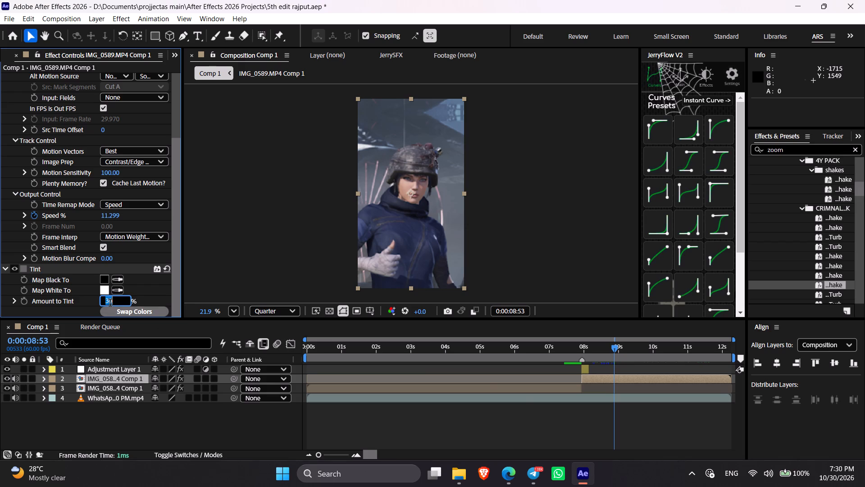
key(3)
key(5)
click(133, 288)
Search for the CC Vignette effect with the second IMG_0589.MP4 Comp 1 segment selected.
click(593, 380)
key(ctrl+space)
text(cc v)
key(i)
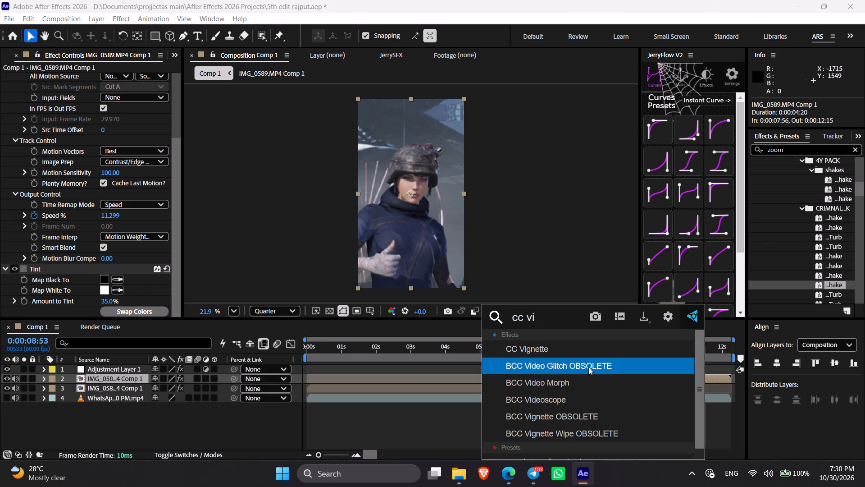